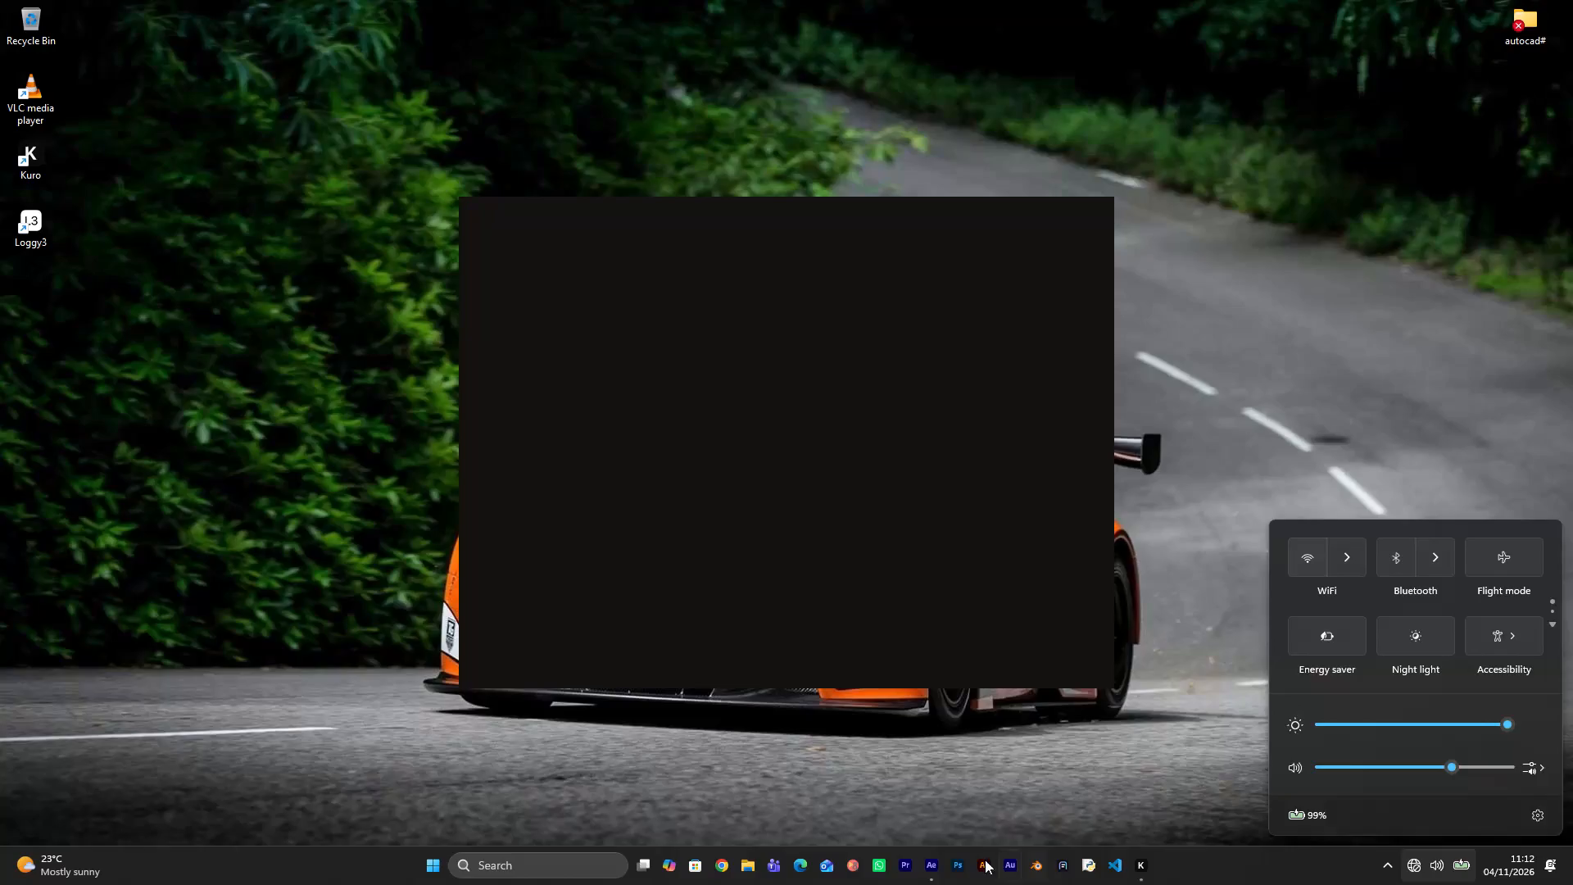
Switch to After Effects, where the Mia Walking project is open.
left_click(937, 863)
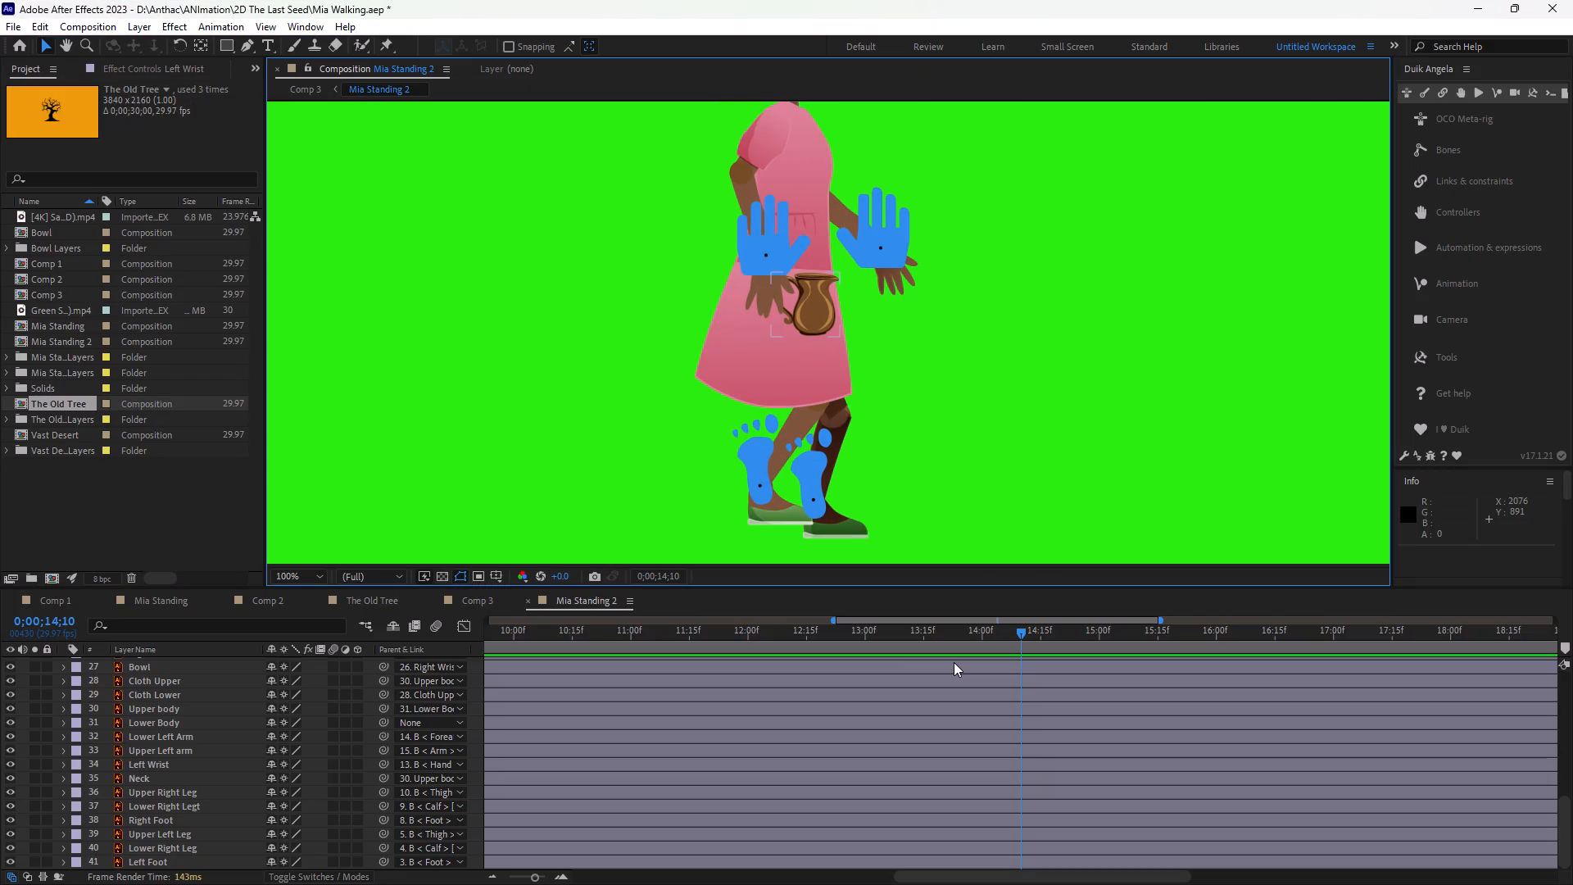
Look through the layer stack of the Mia Standing 2 composition for the arm controllers.
scroll(677, 669, "up", 6)
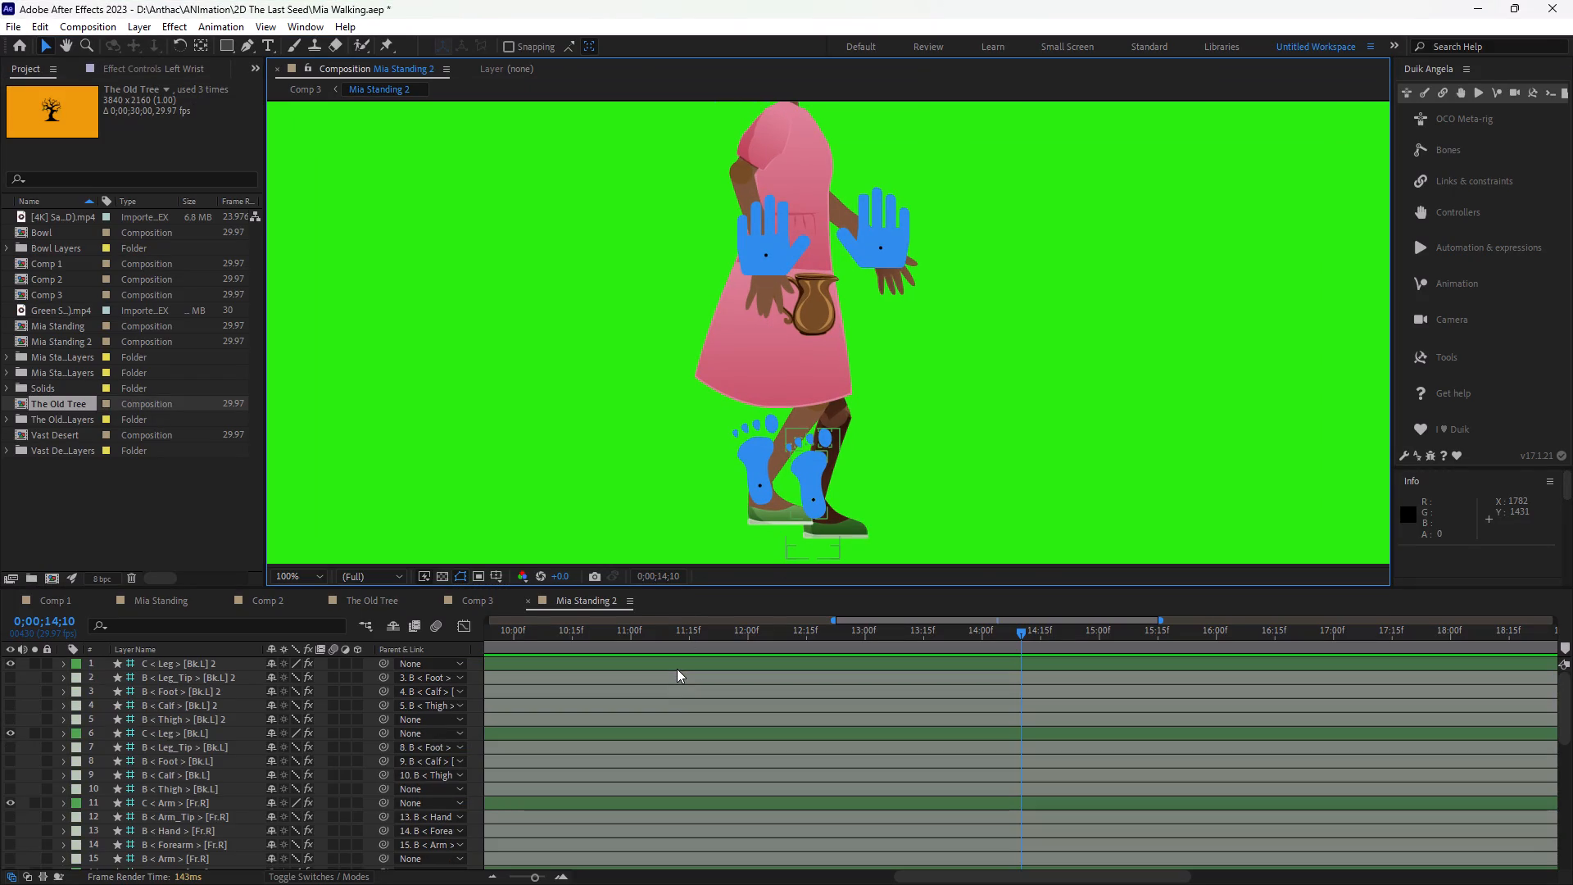
scroll(677, 669, "up", 3)
scroll(677, 669, "down", 9)
scroll(677, 669, "up", 5)
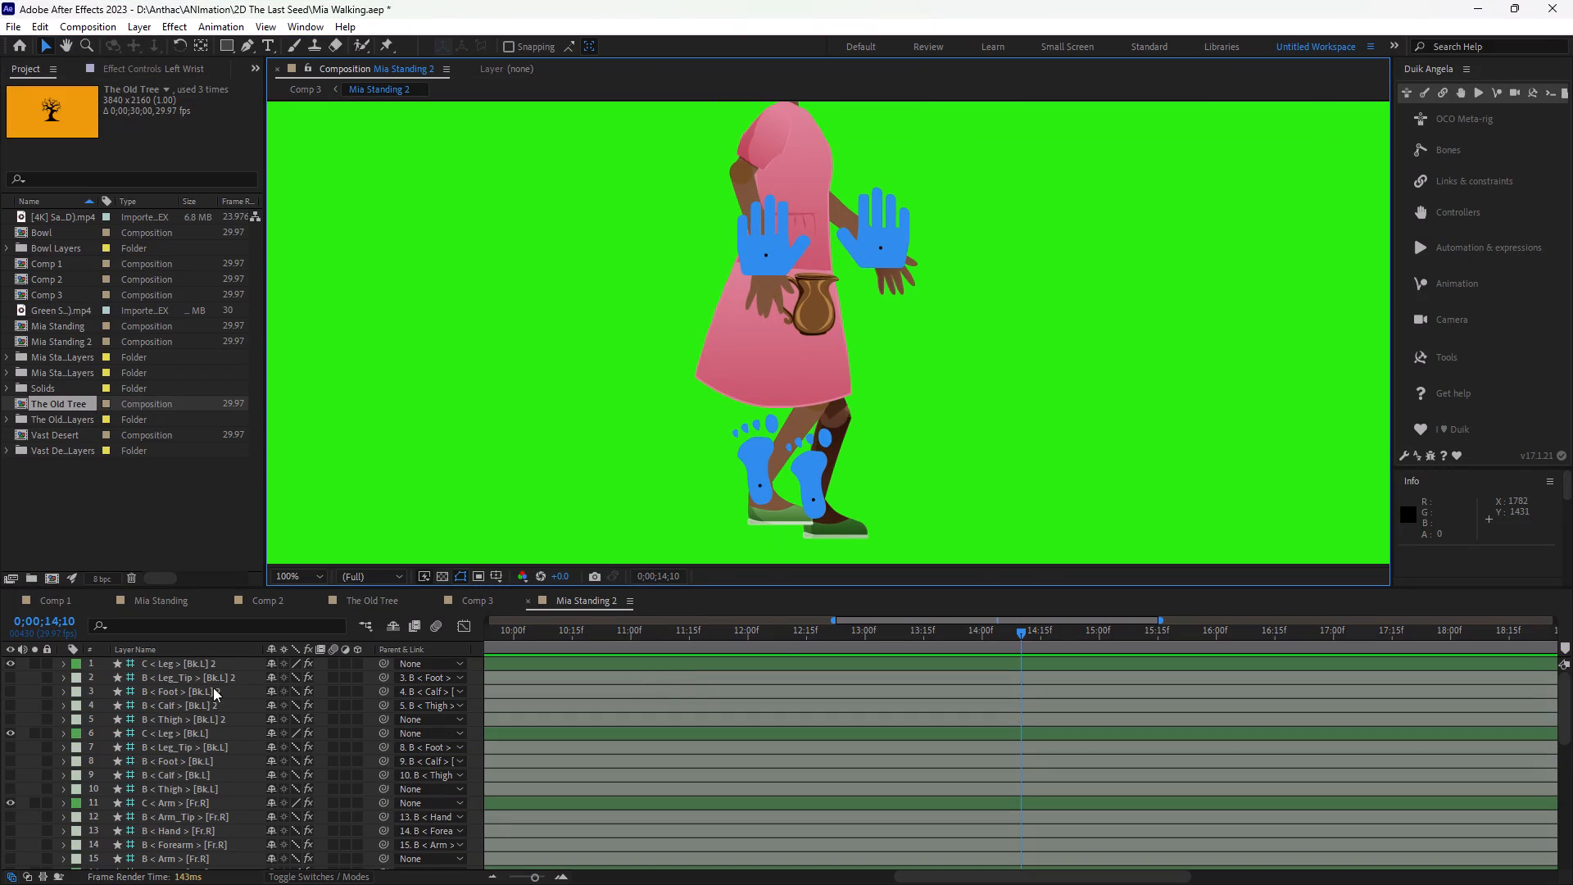
scroll(187, 692, "up", 2)
scroll(187, 692, "down", 2)
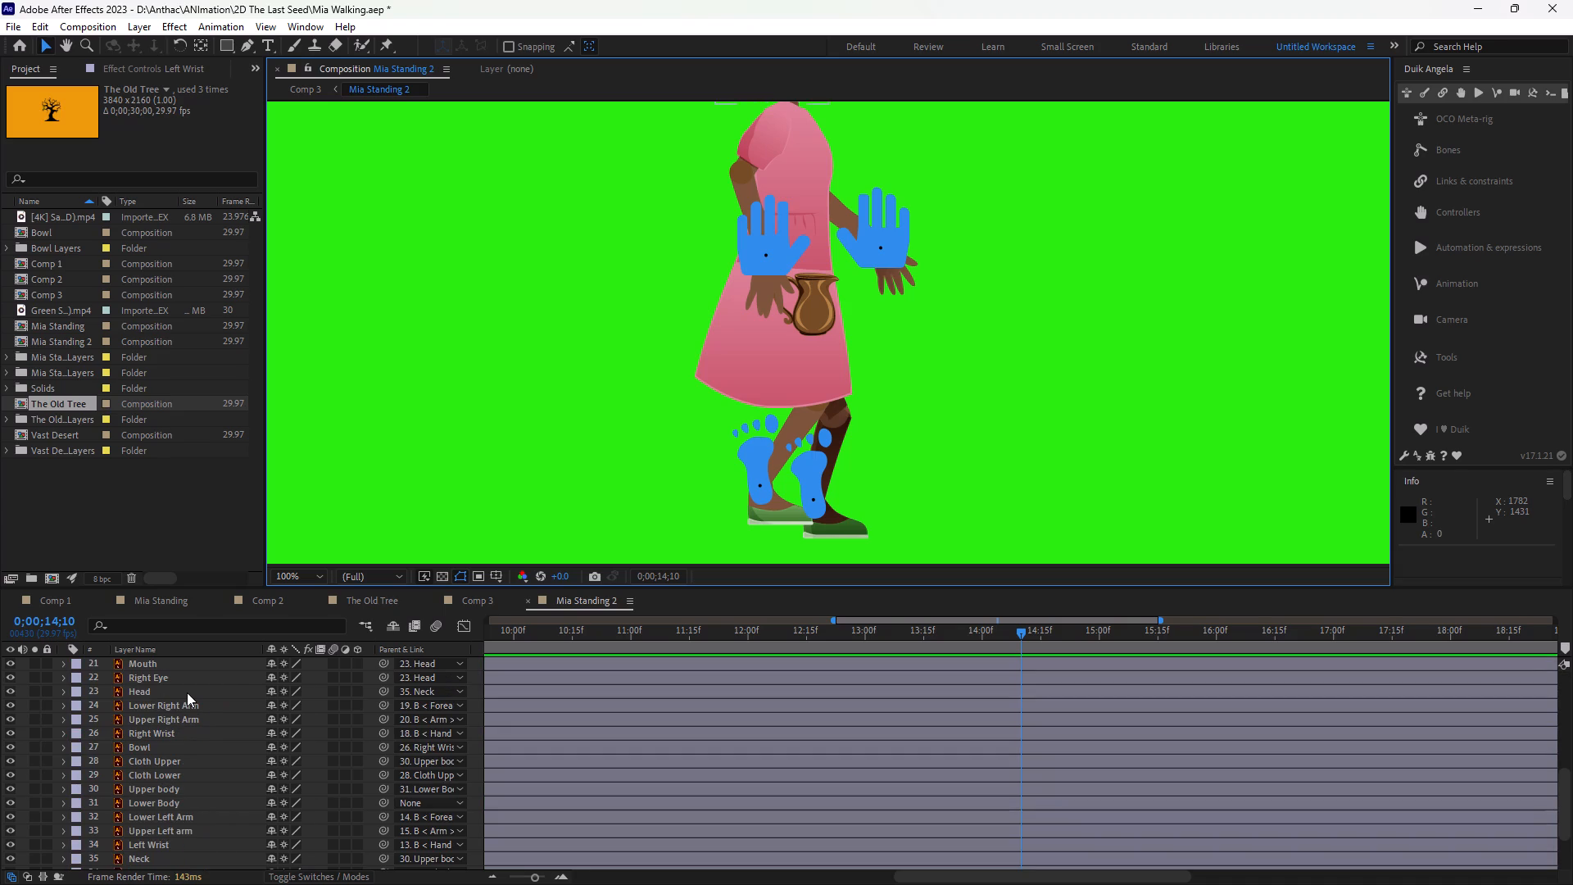
scroll(187, 692, "down", 4)
scroll(192, 695, "up", 4)
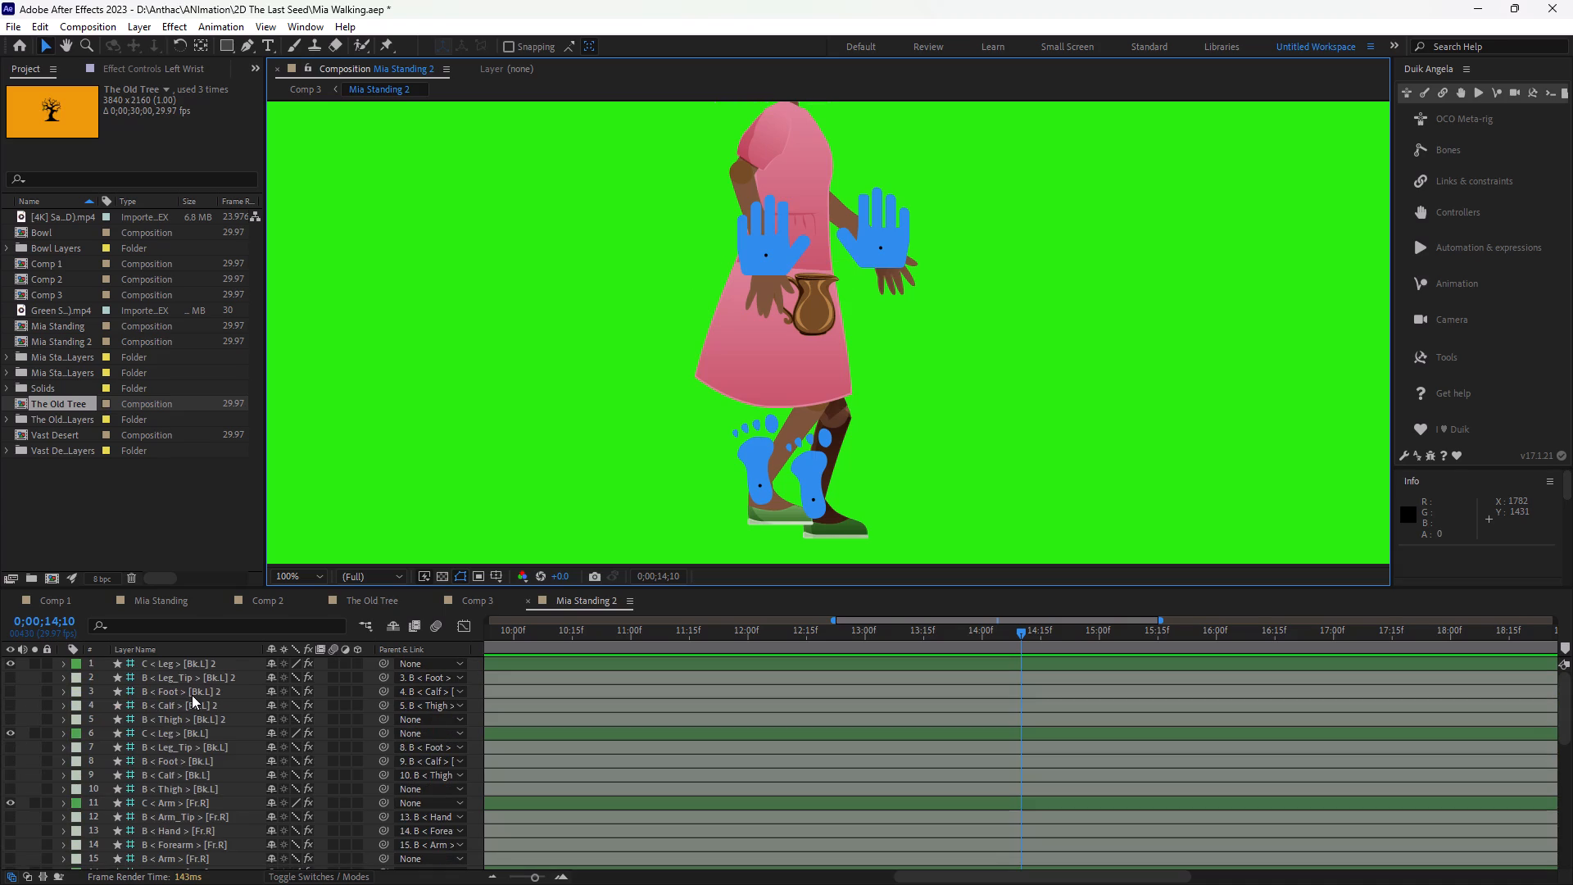
Select the C < Arm > [Fr.R] and C < Arm > [Fr.L] controllers and reveal their Position properties at 0;00;00;00.
left_click(162, 804)
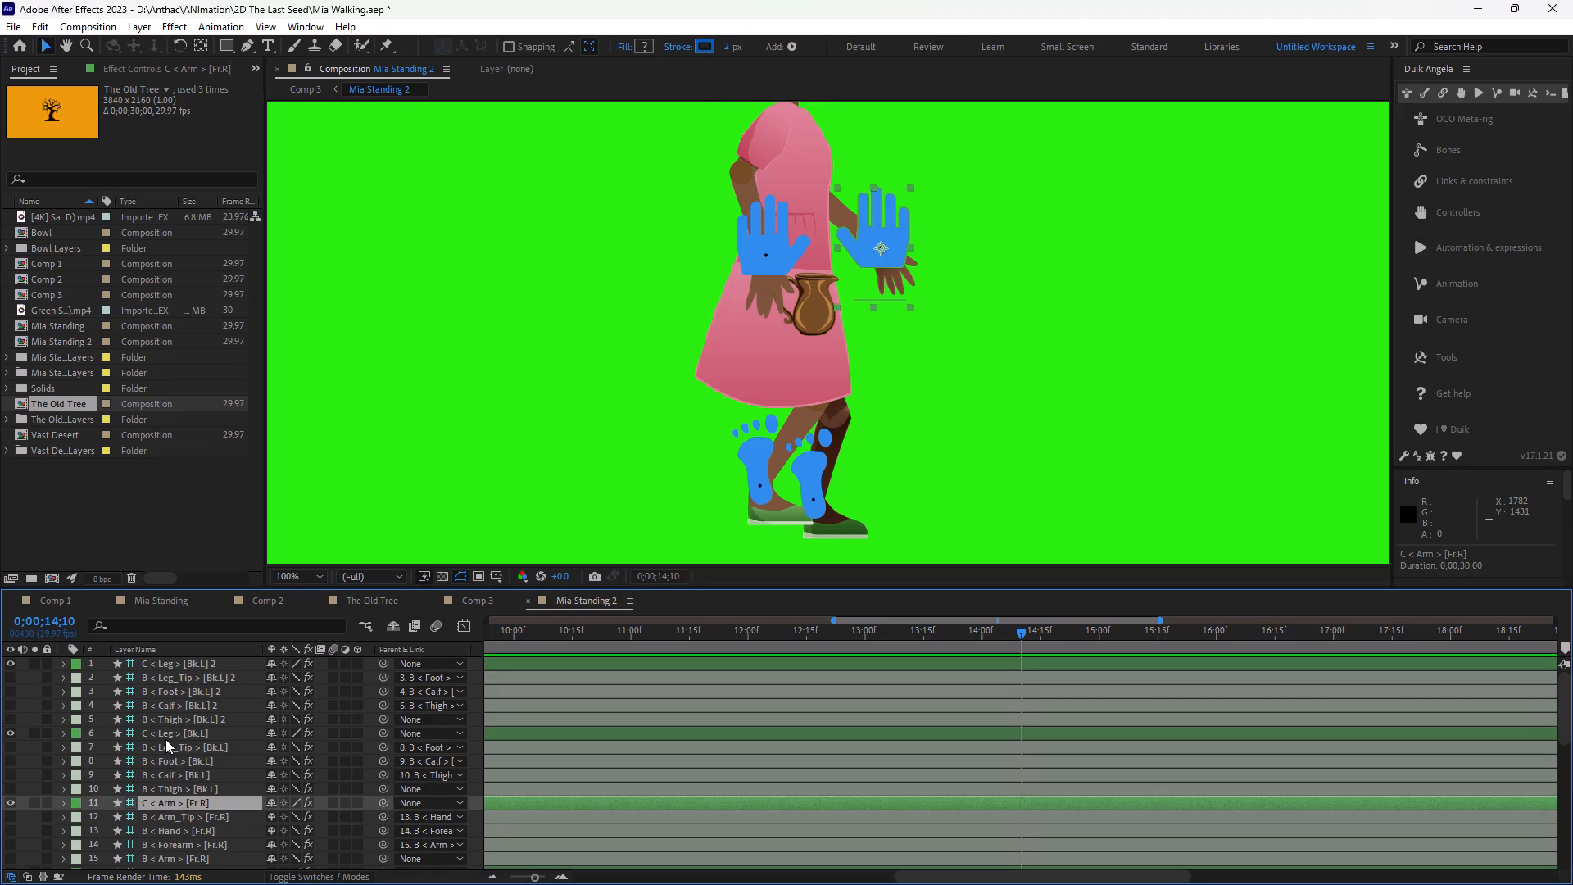
scroll(187, 777, "down", 1)
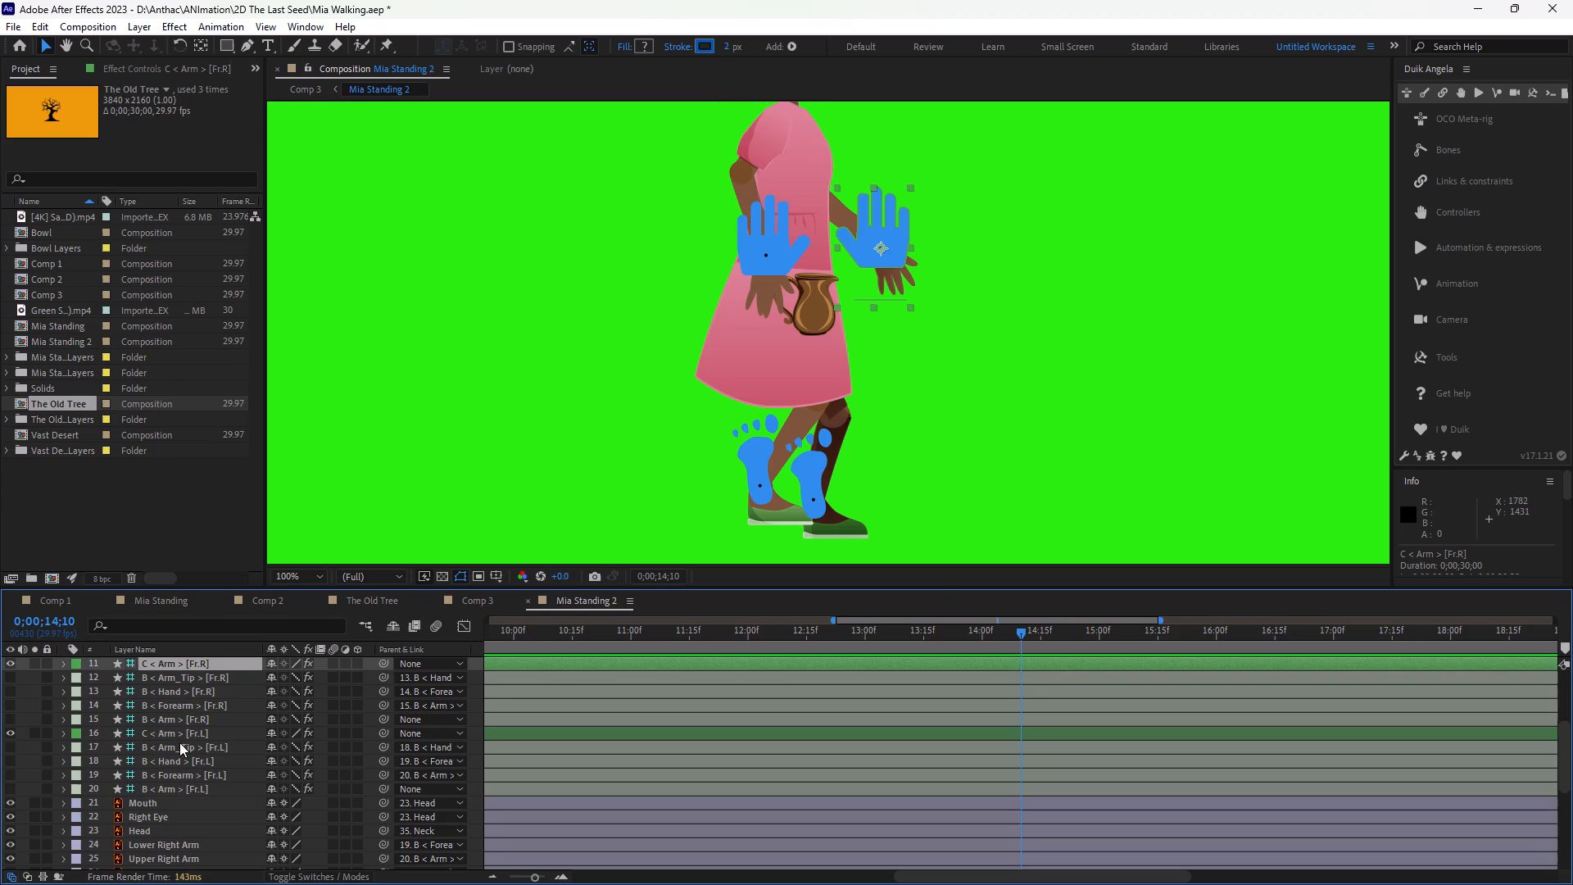
left_click(179, 736, "ctrl")
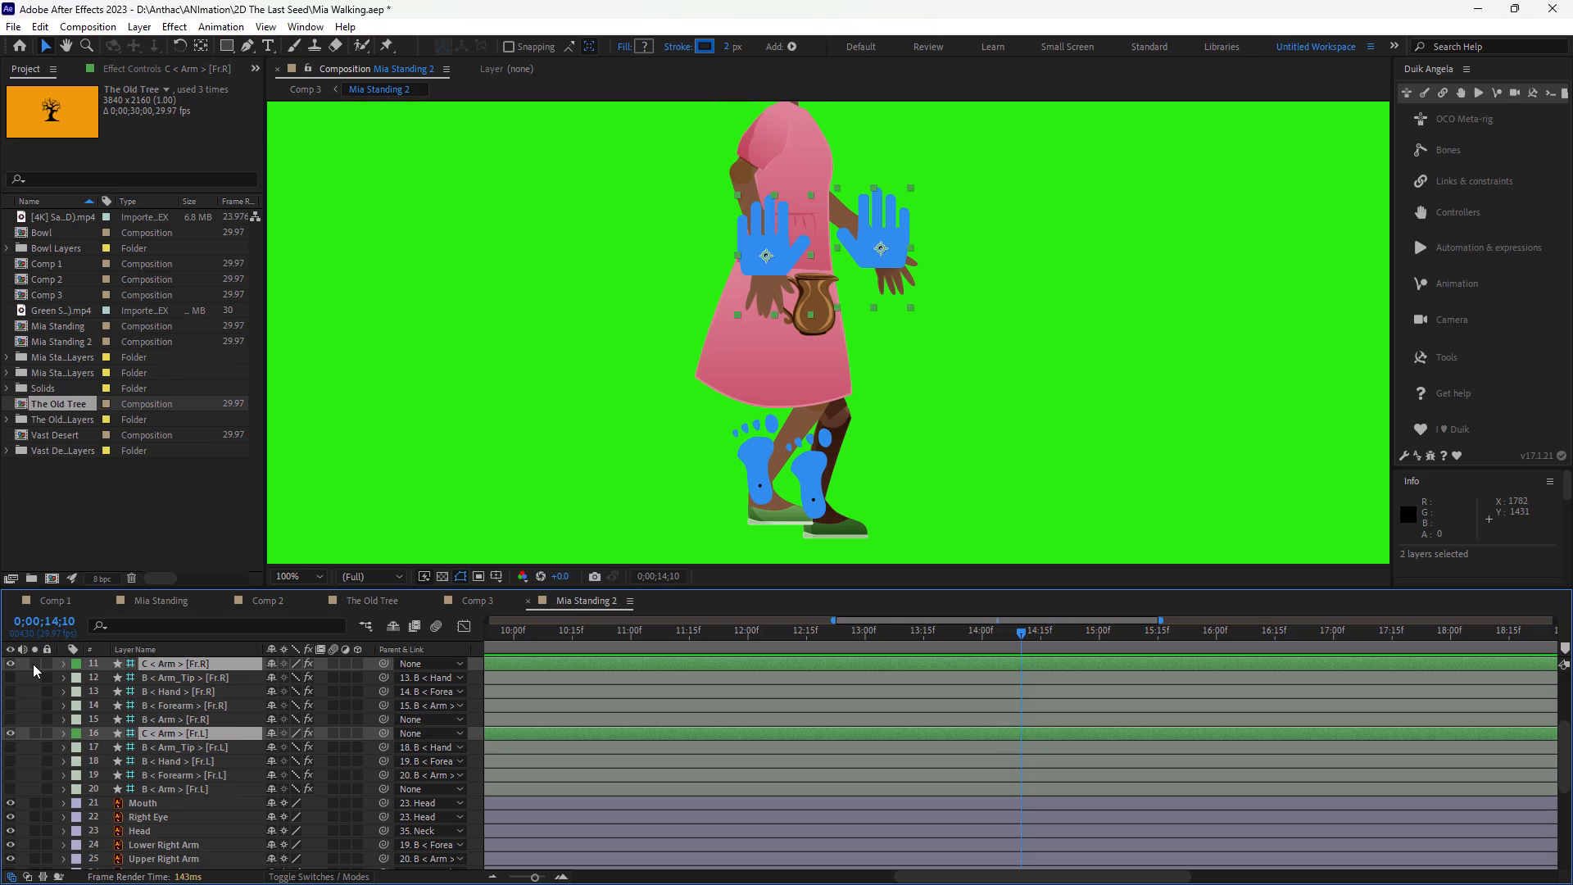
left_click(508, 618)
left_click_drag(503, 629, 424, 633)
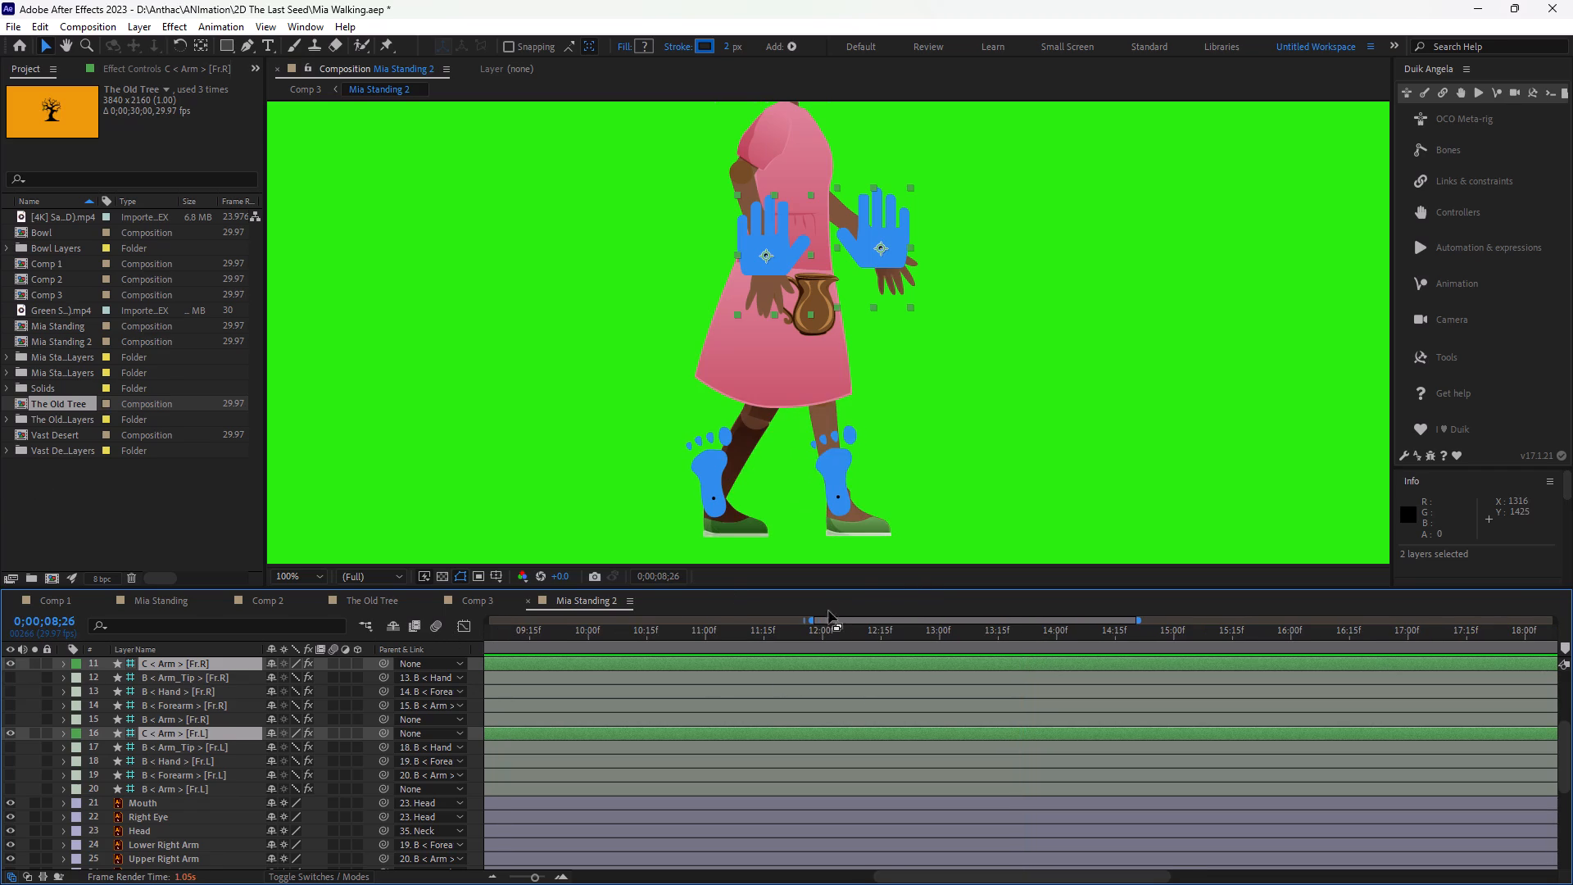
left_click_drag(814, 621, 610, 633)
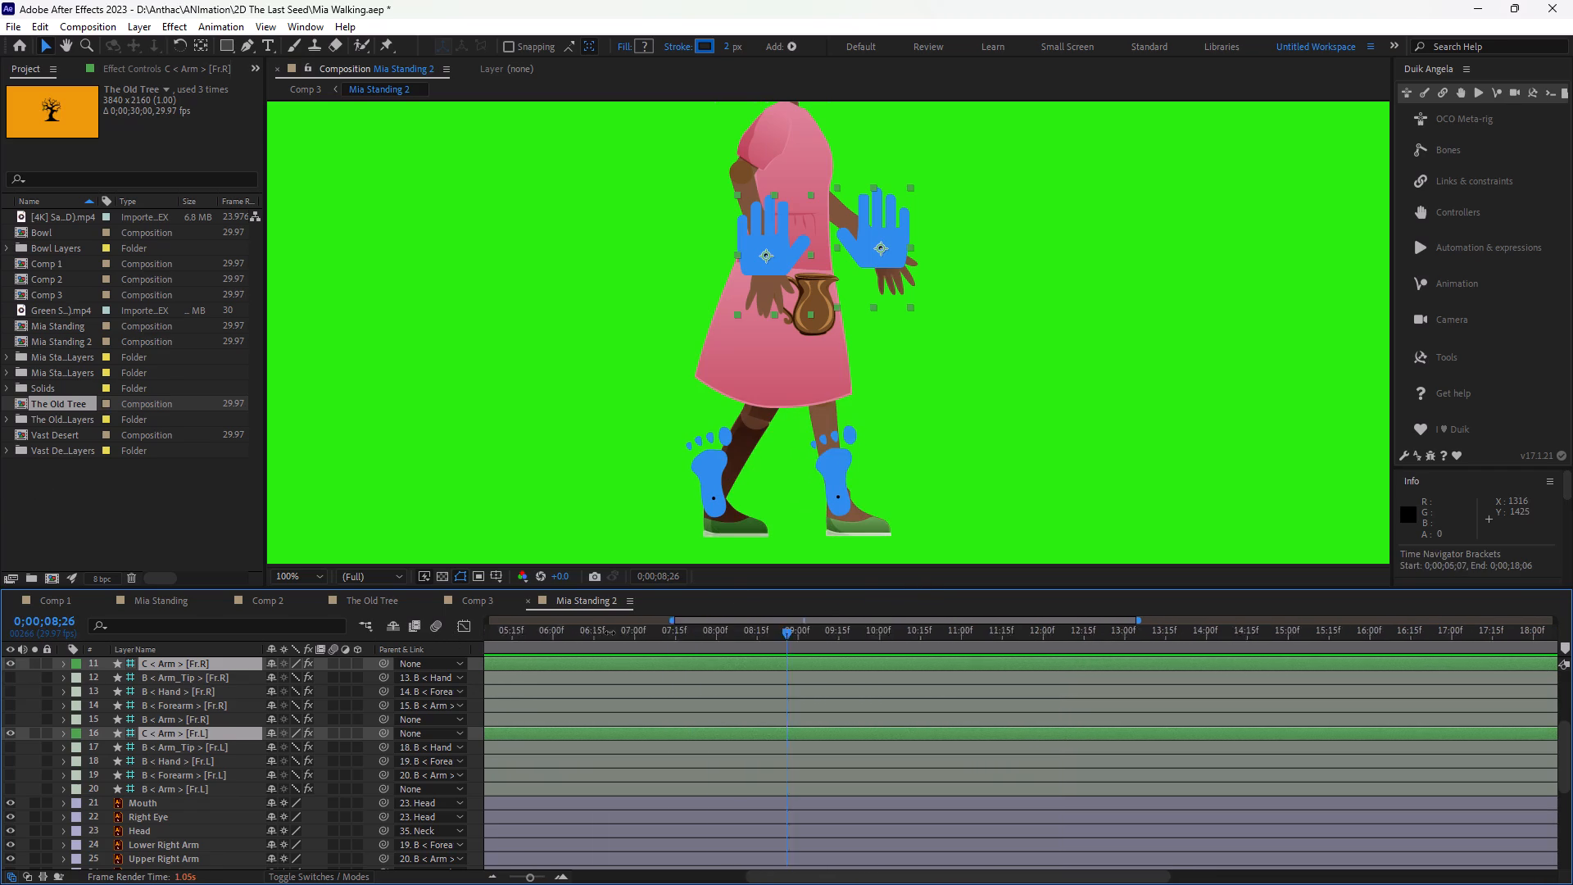
left_click_drag(610, 633, 378, 649)
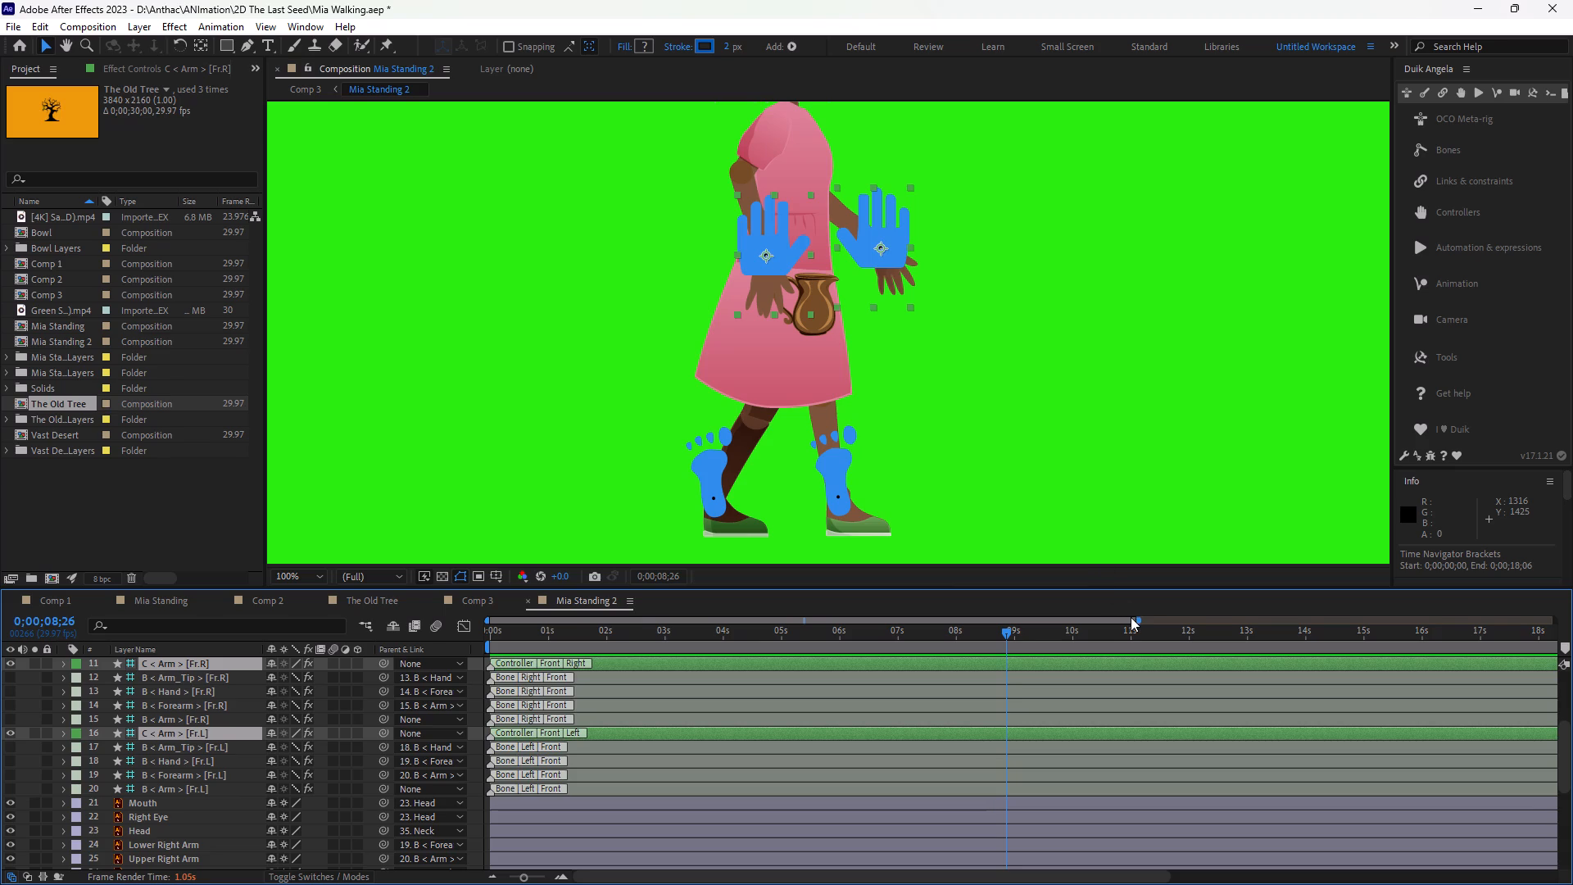
left_click_drag(1136, 619, 1233, 626)
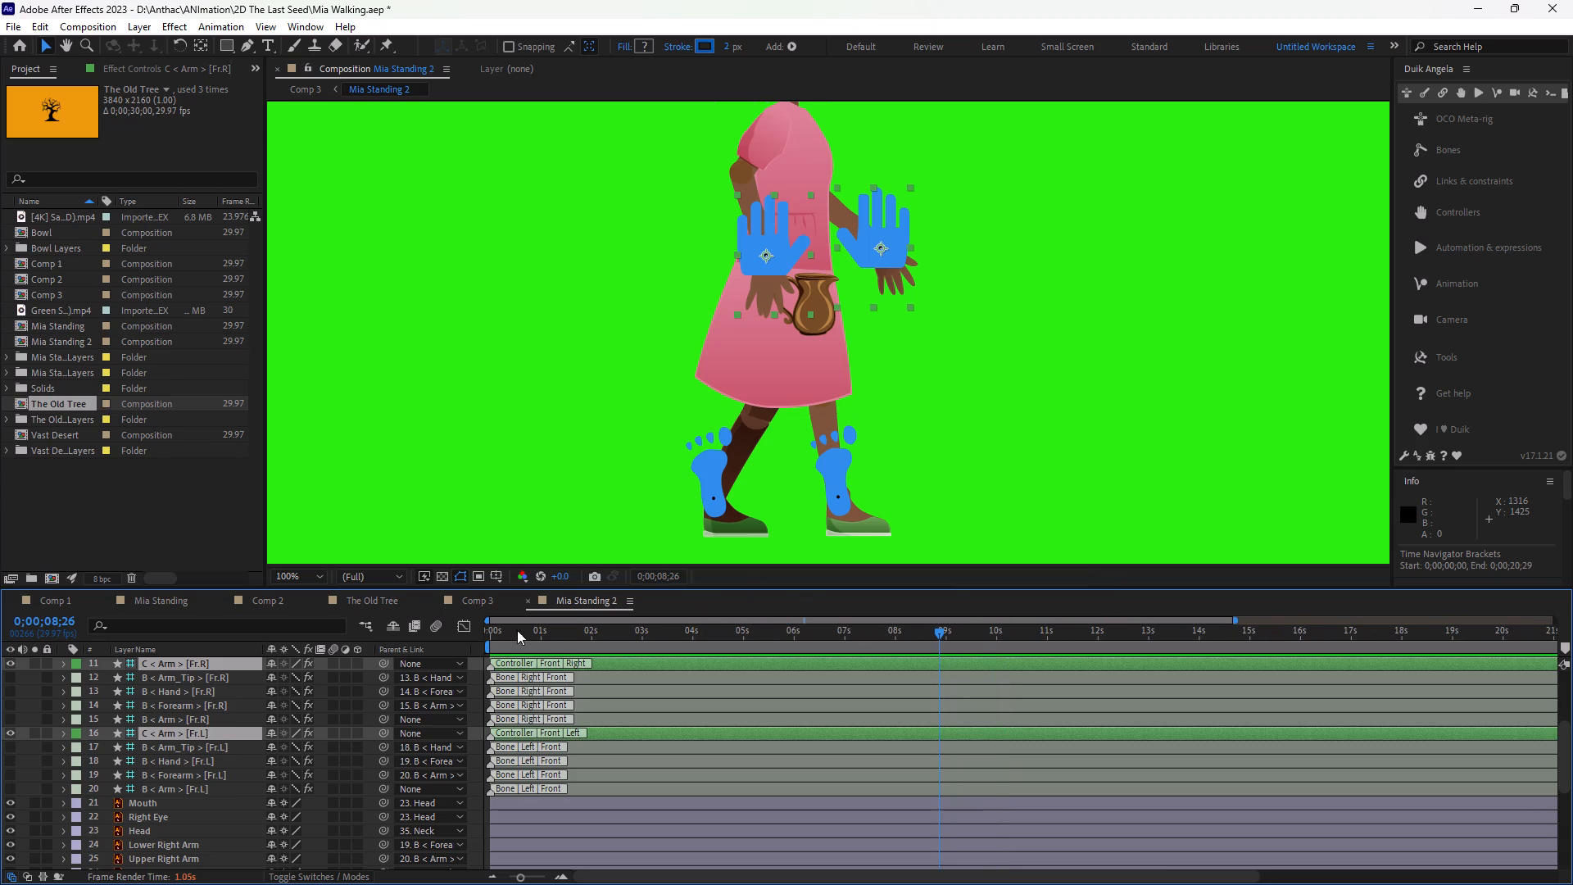
left_click_drag(514, 629, 401, 625)
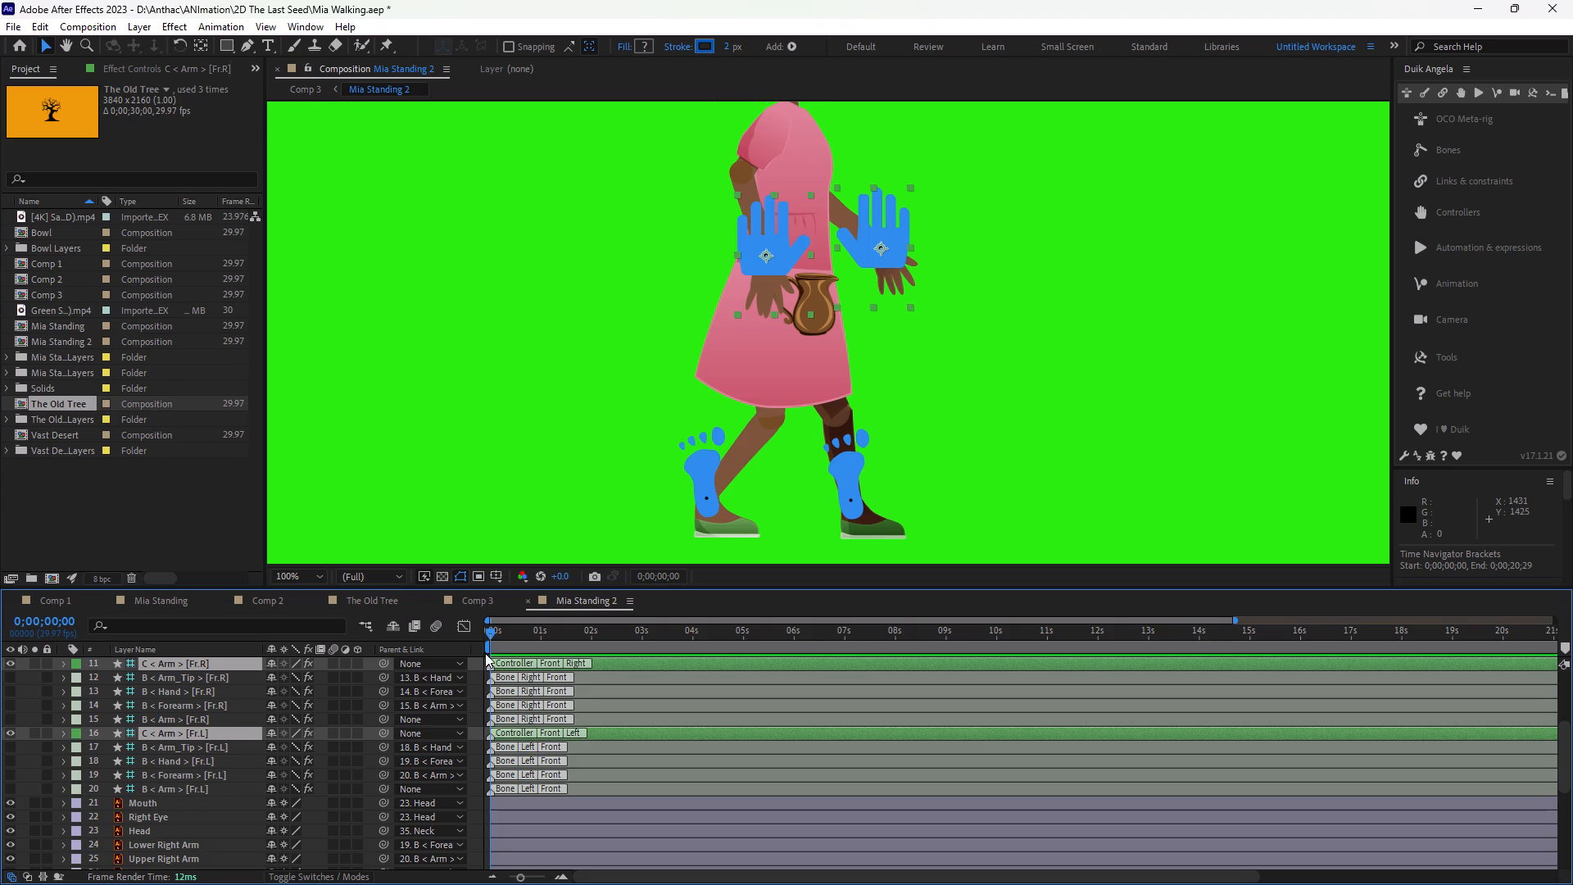
left_click_drag(492, 631, 466, 631)
left_click(487, 630)
key("p")
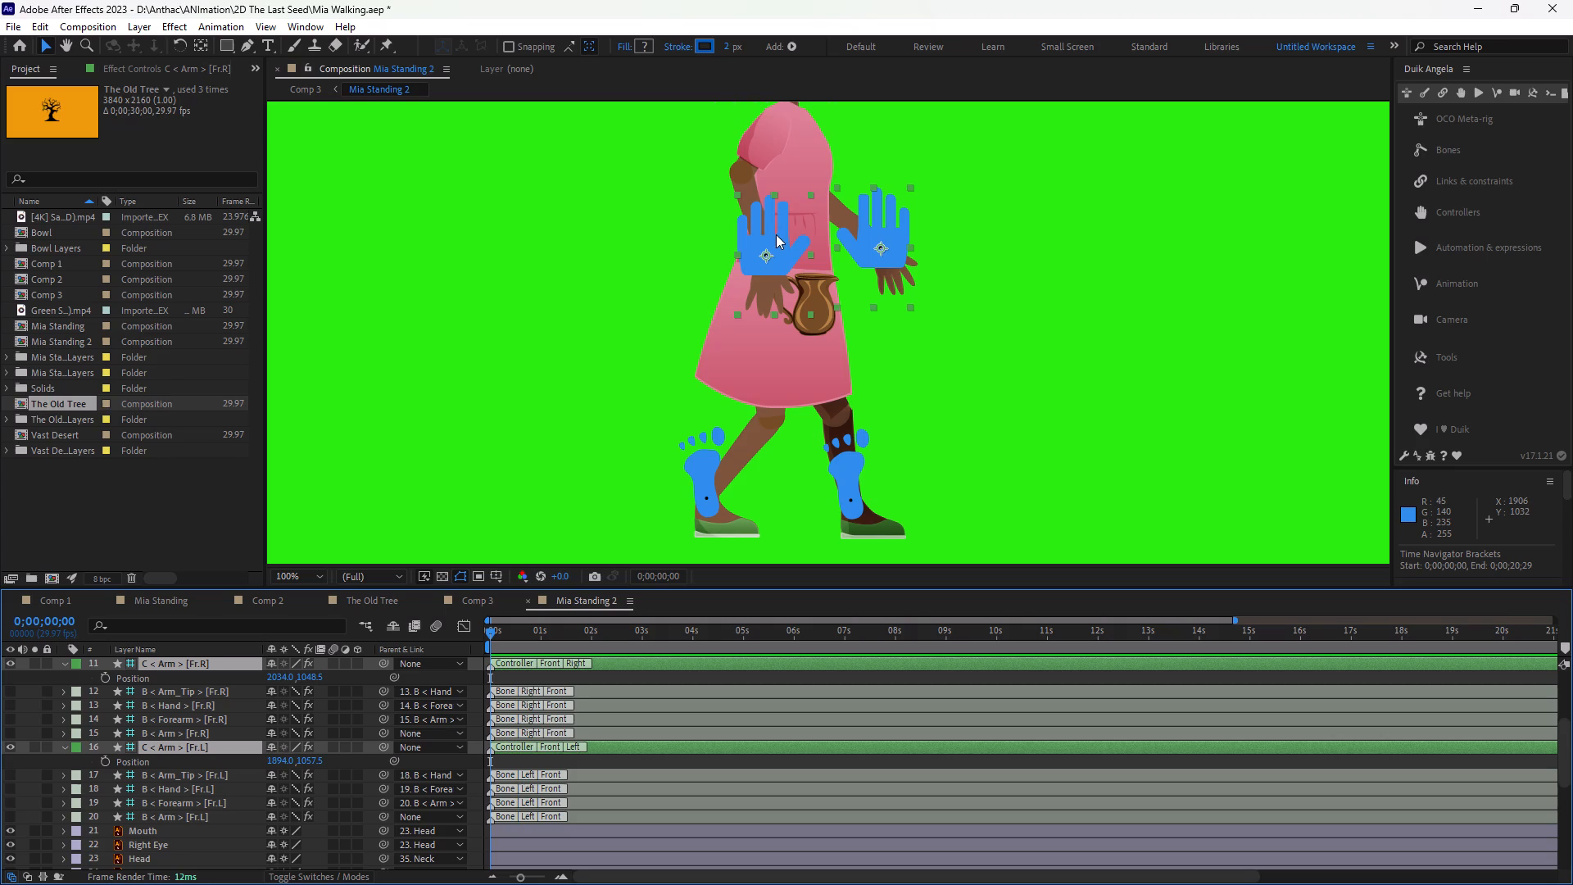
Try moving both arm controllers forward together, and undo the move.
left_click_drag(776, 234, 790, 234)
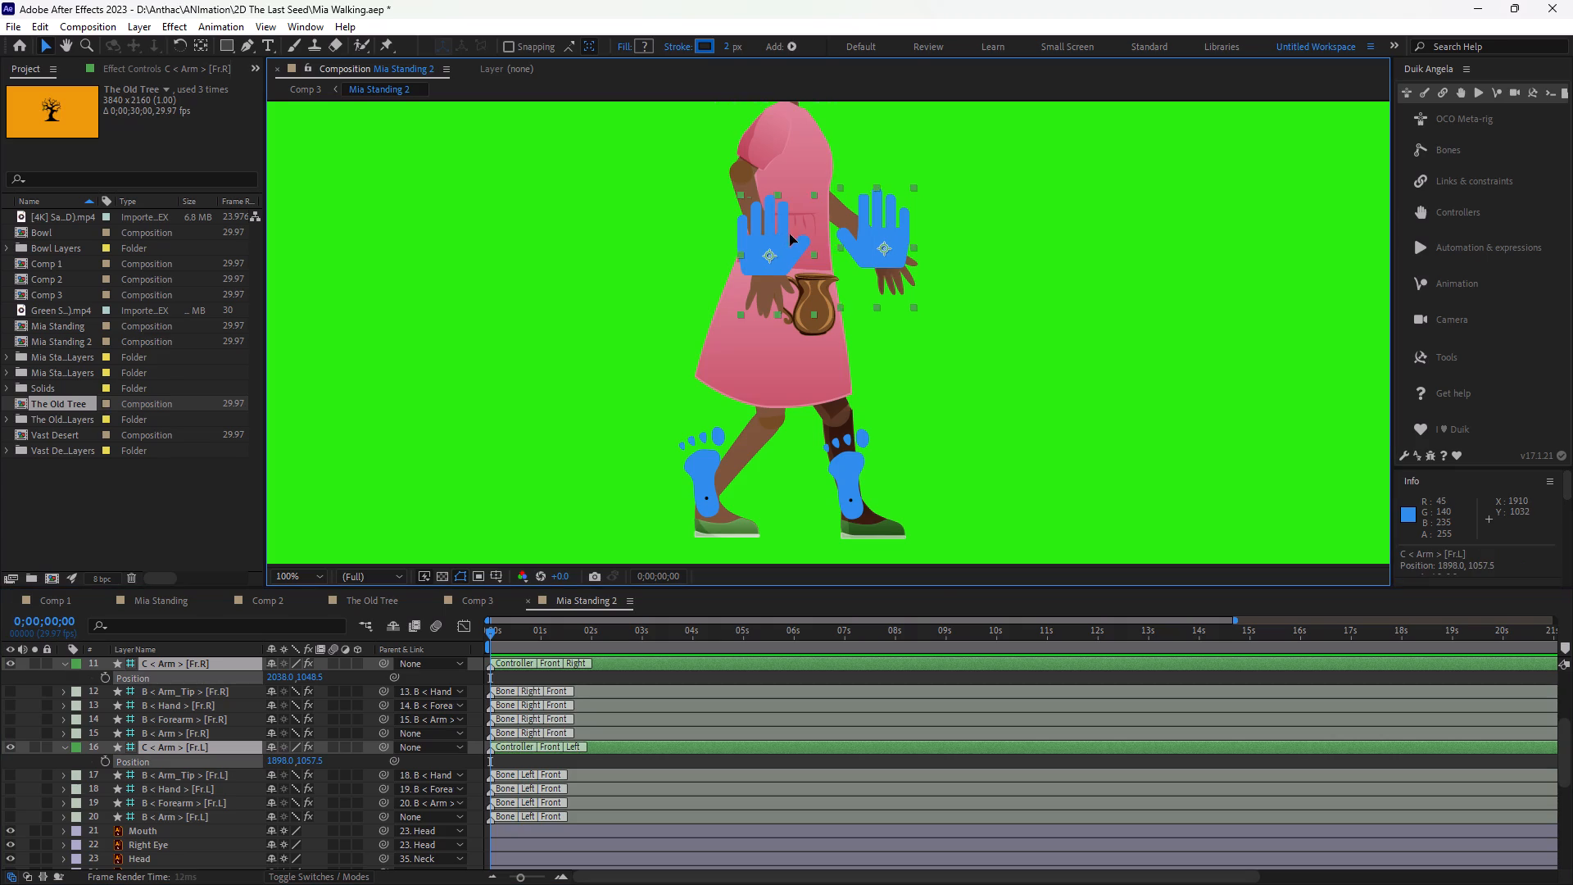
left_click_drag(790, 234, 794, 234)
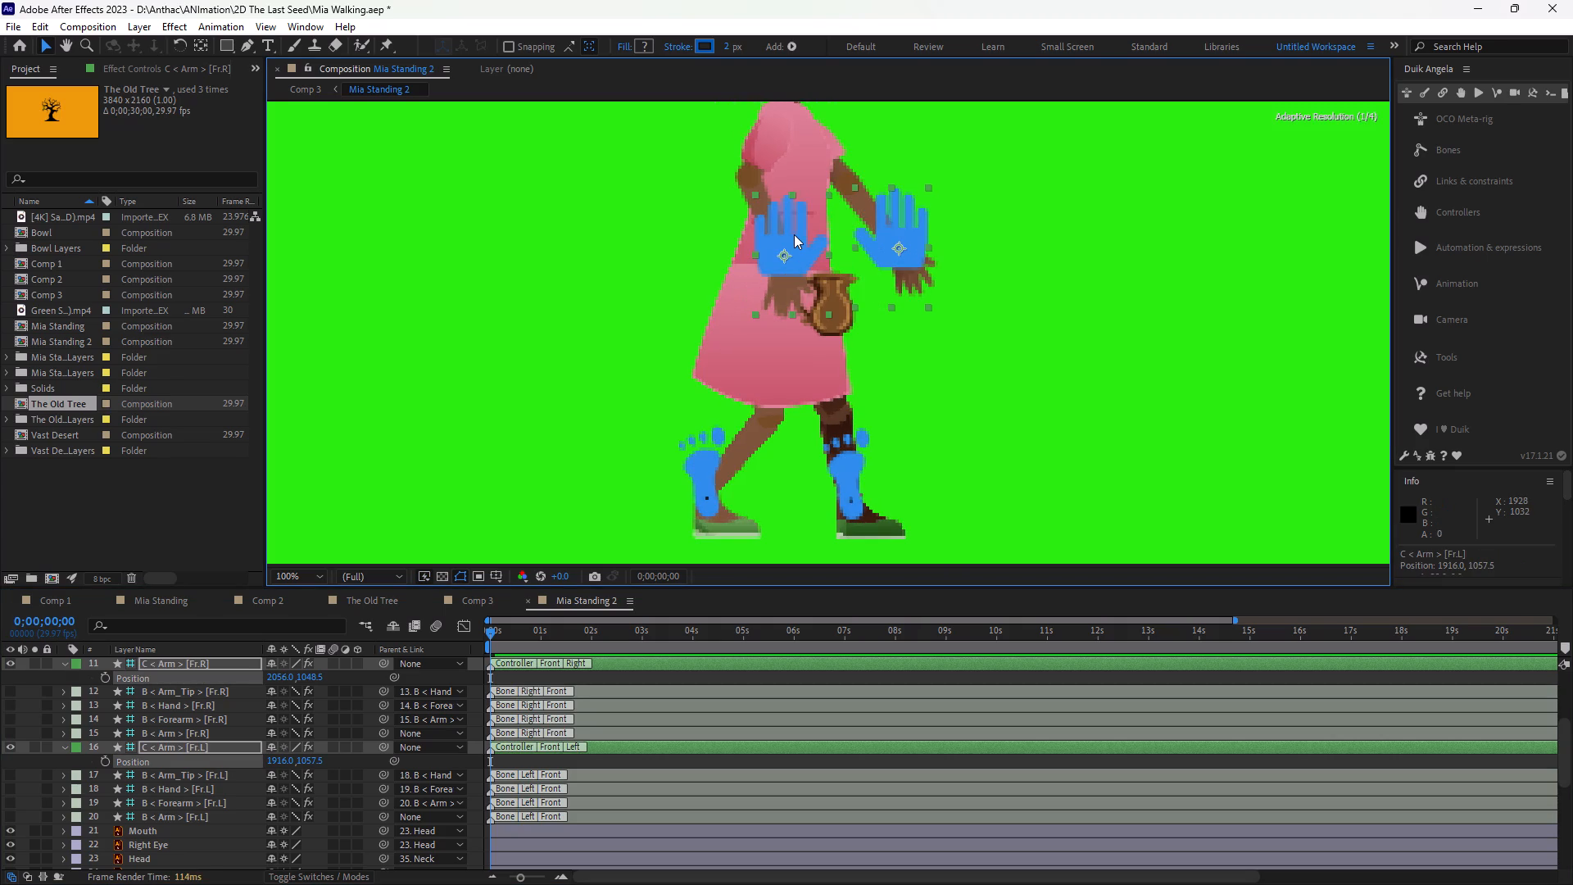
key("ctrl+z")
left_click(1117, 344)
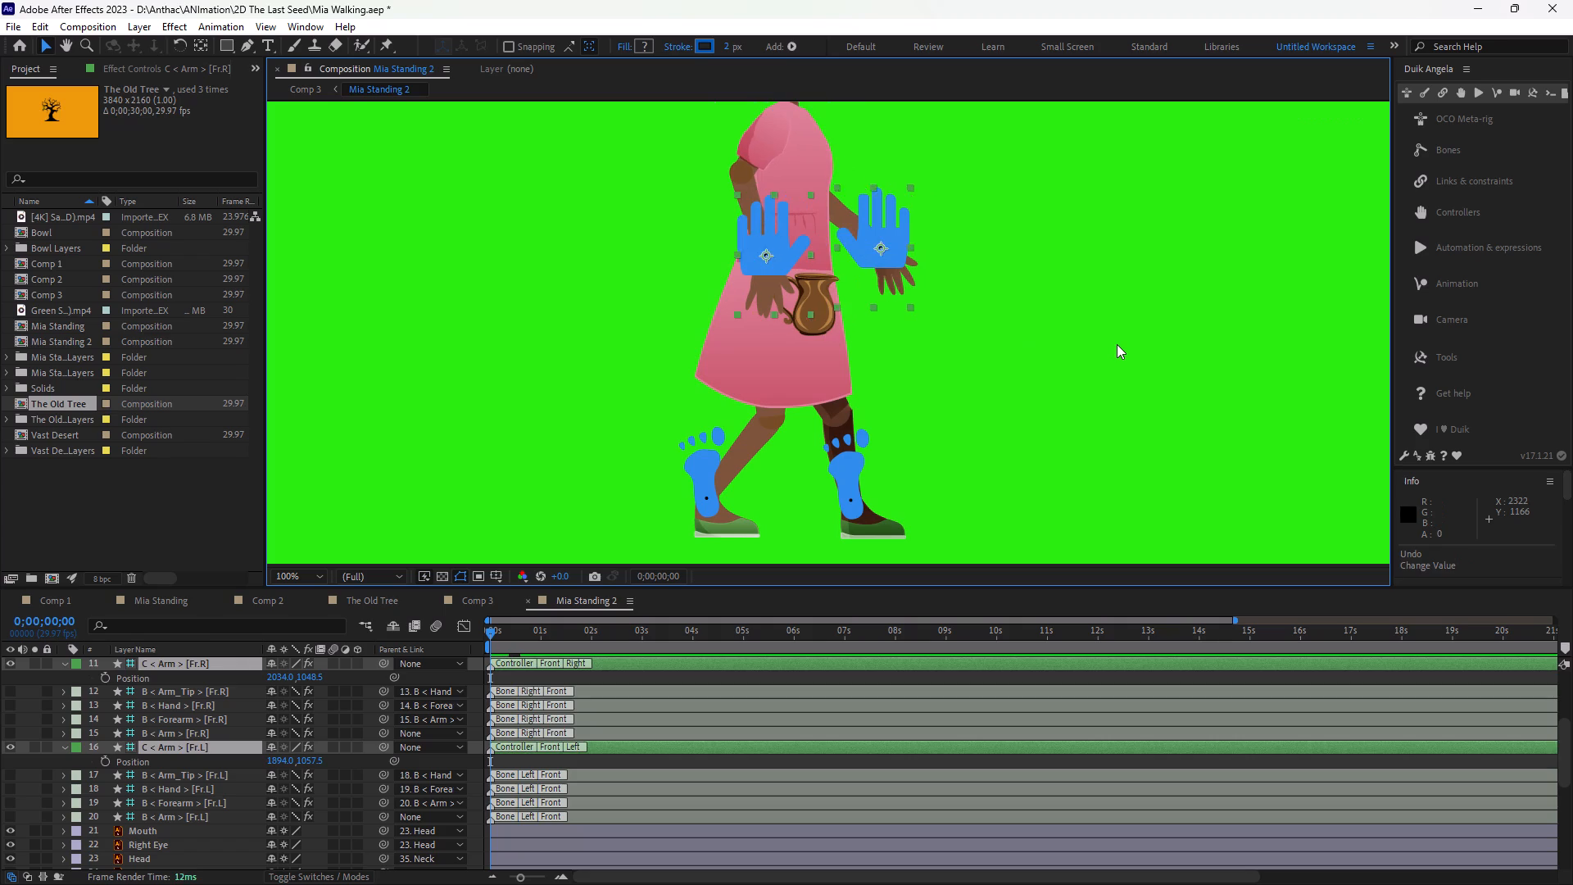
Move the C < Arm > [Fr.L] controller forward to about 1963, 1059.5 so the bowl-holding arm swings ahead of the body.
left_click_drag(769, 239, 791, 242)
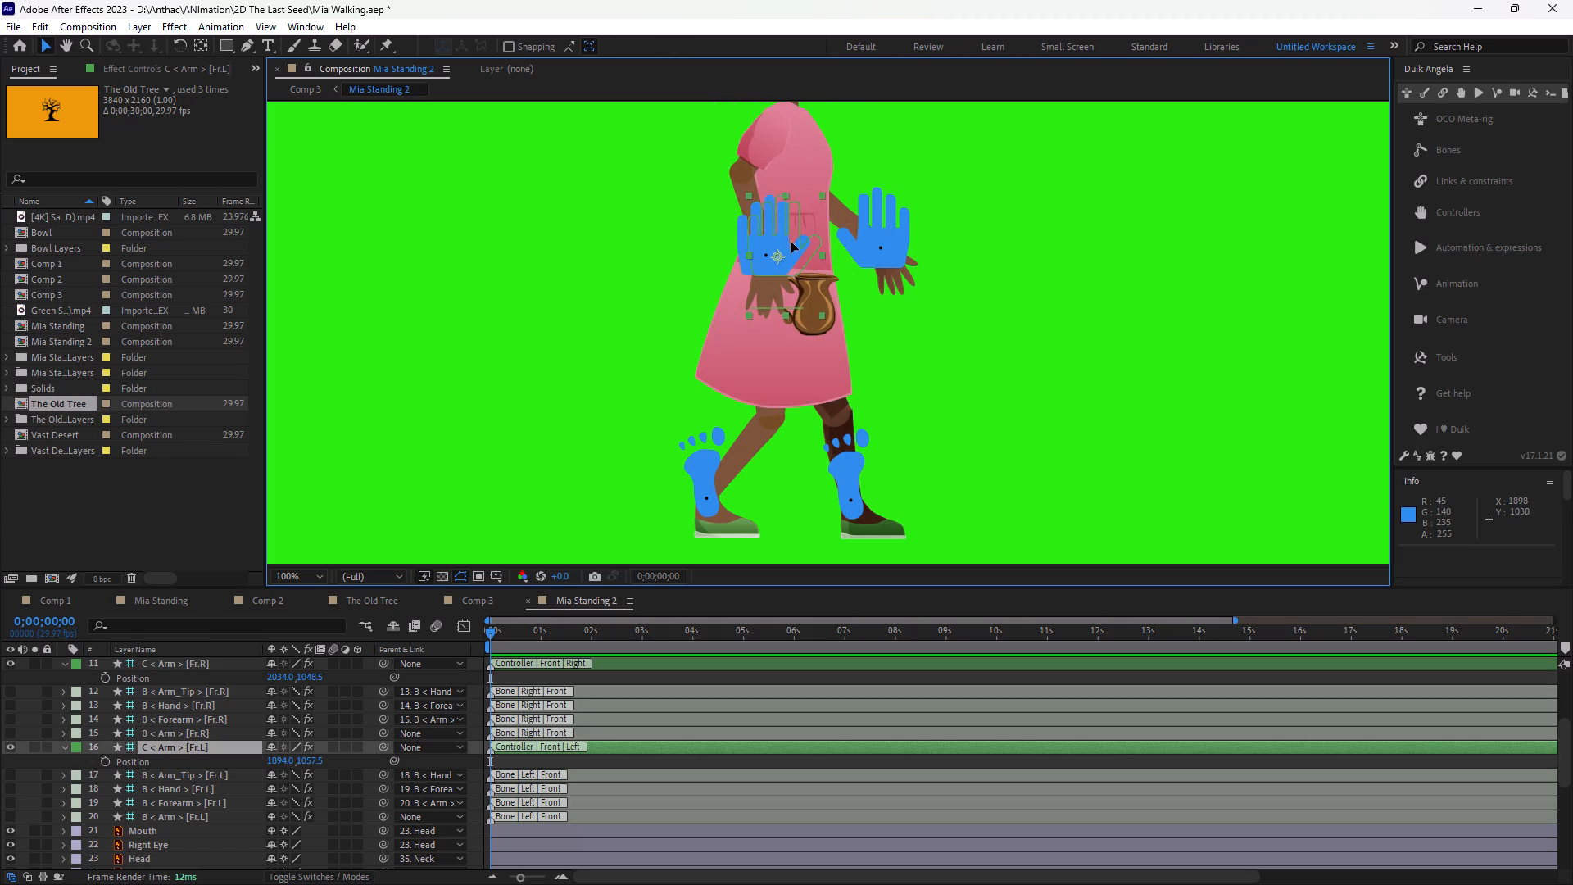
left_click_drag(791, 242, 821, 243)
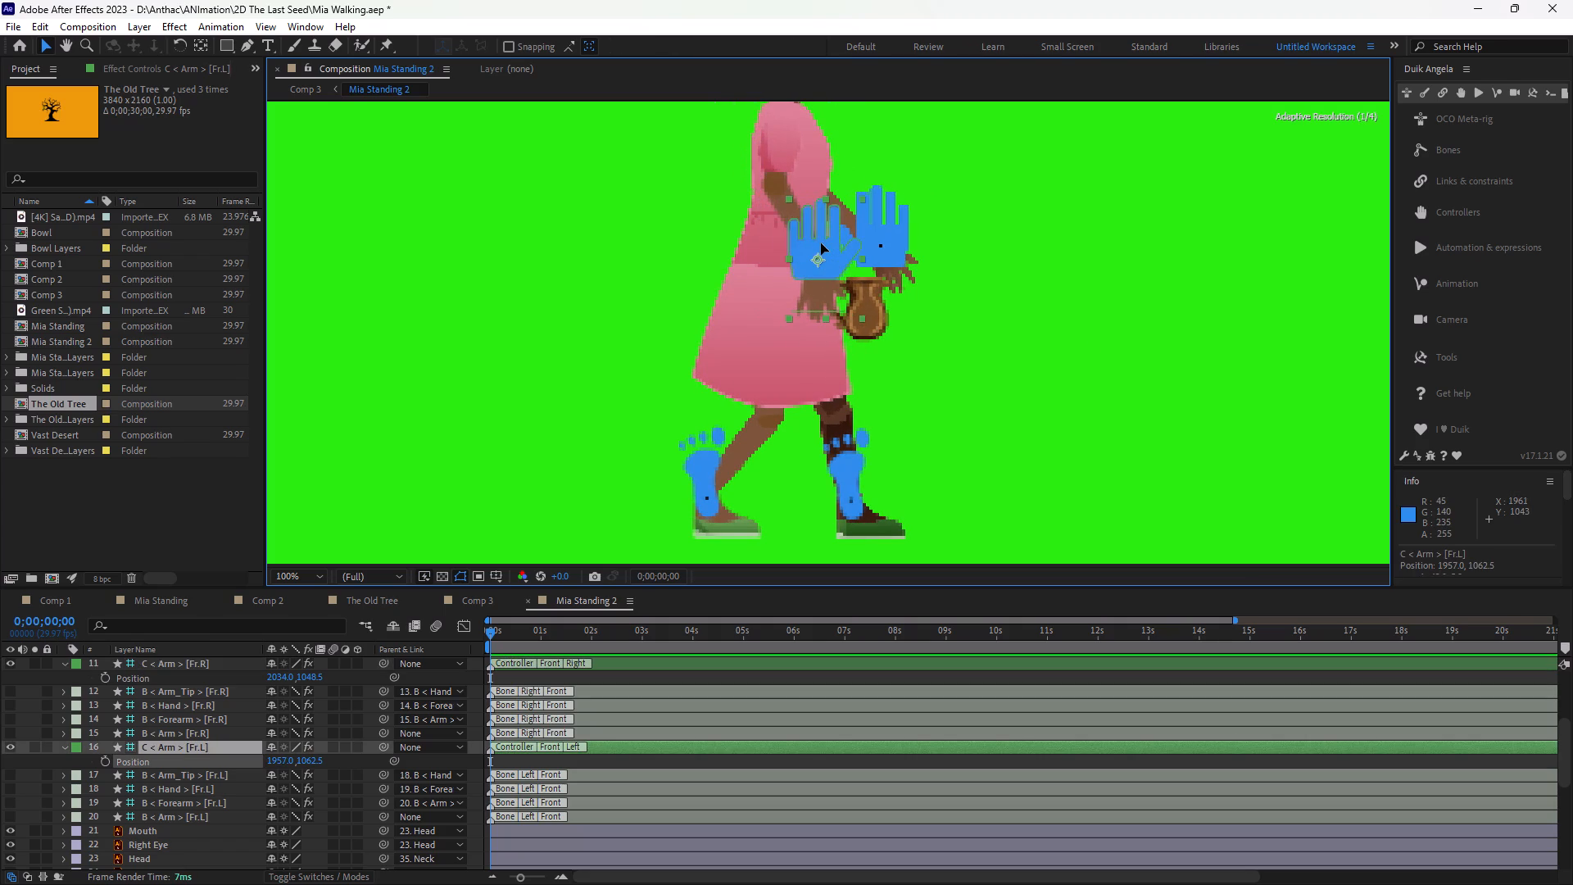
left_click_drag(821, 243, 820, 242)
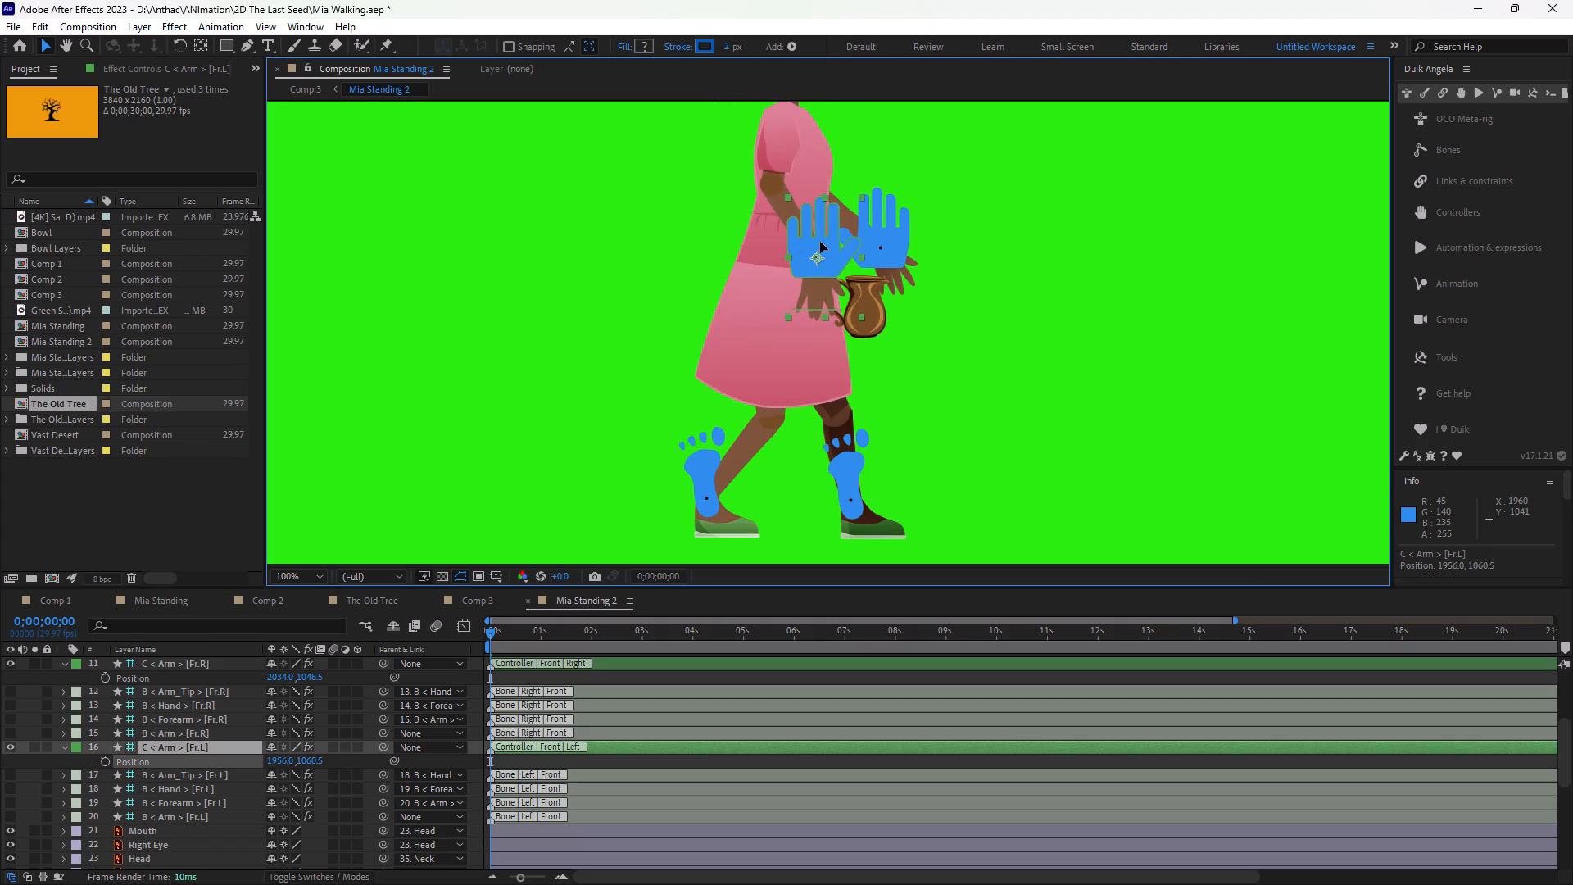
left_click_drag(820, 242, 826, 241)
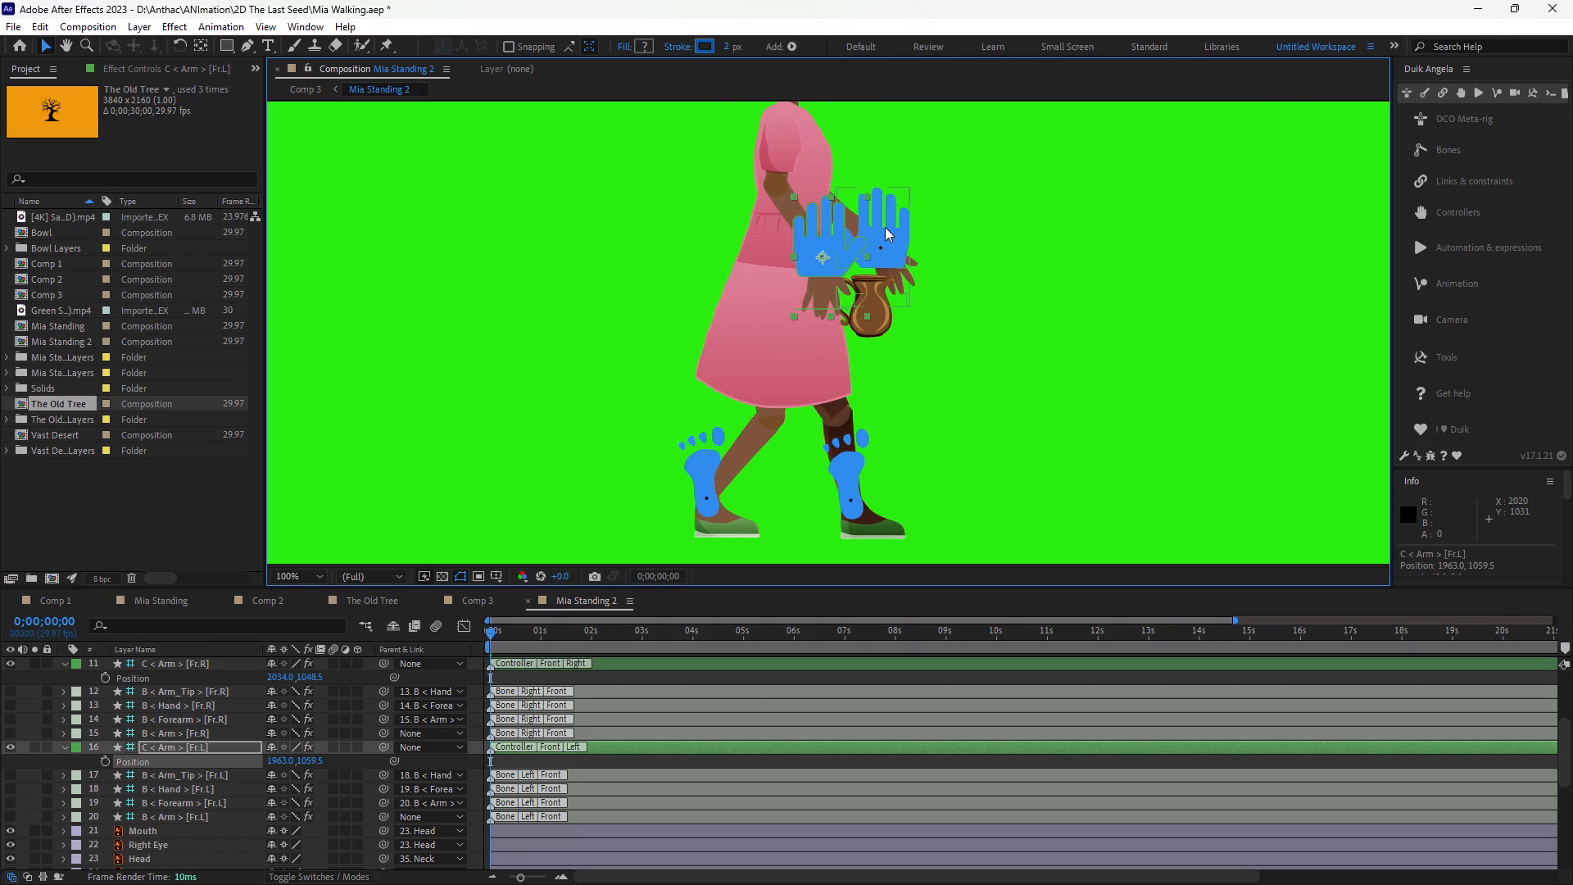
Move the C < Arm > [Fr.R] controller back to about 1882, 1070.5 so the other arm swings behind the body.
left_click_drag(891, 225, 868, 231)
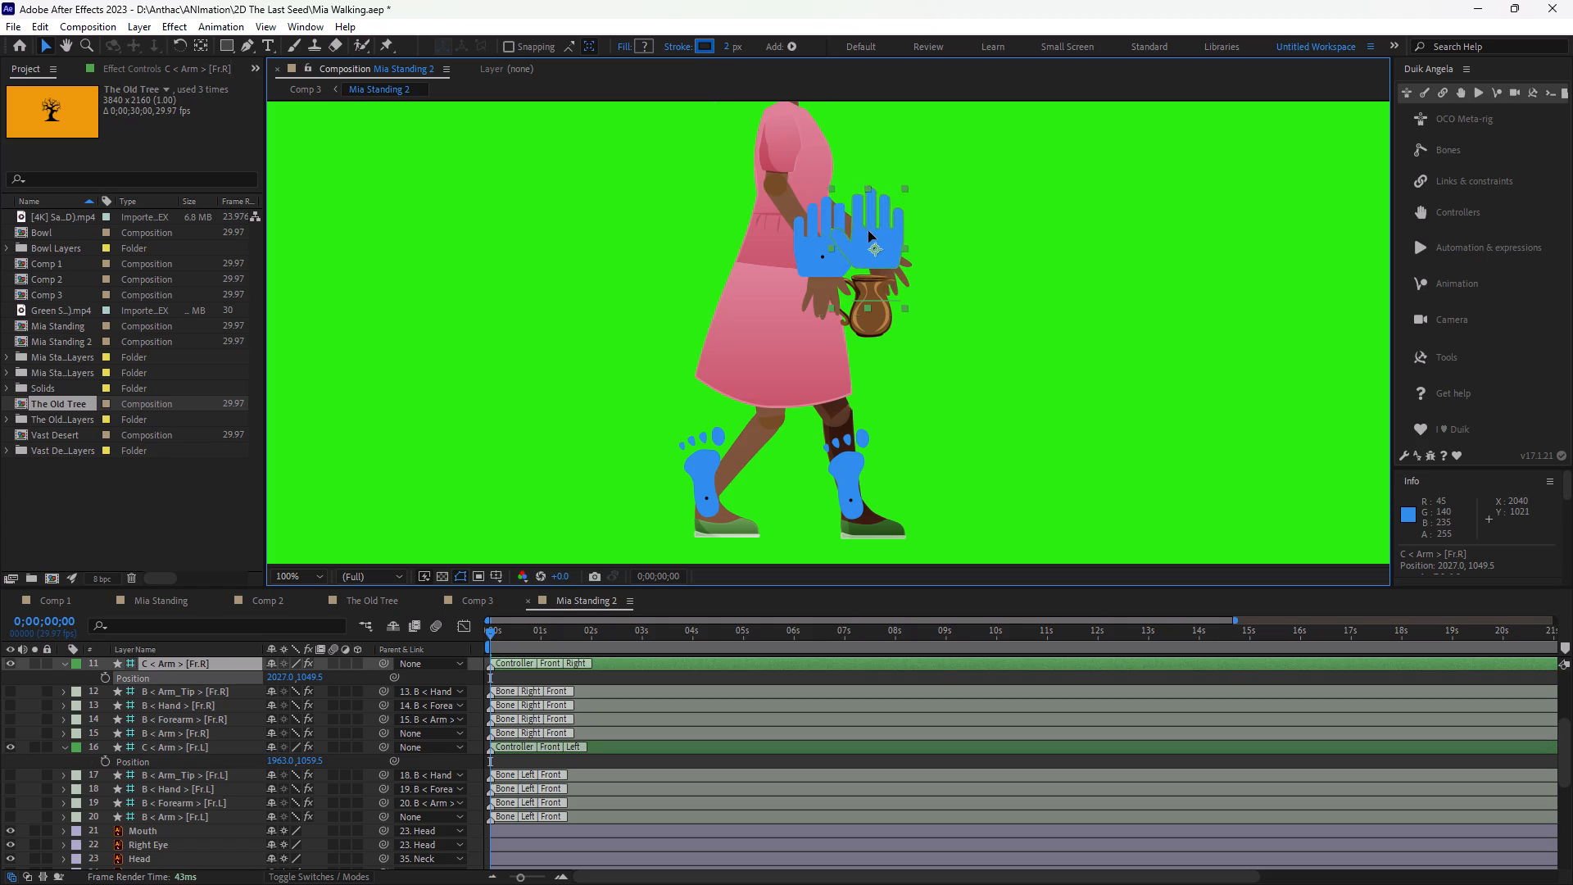
left_click_drag(868, 231, 823, 244)
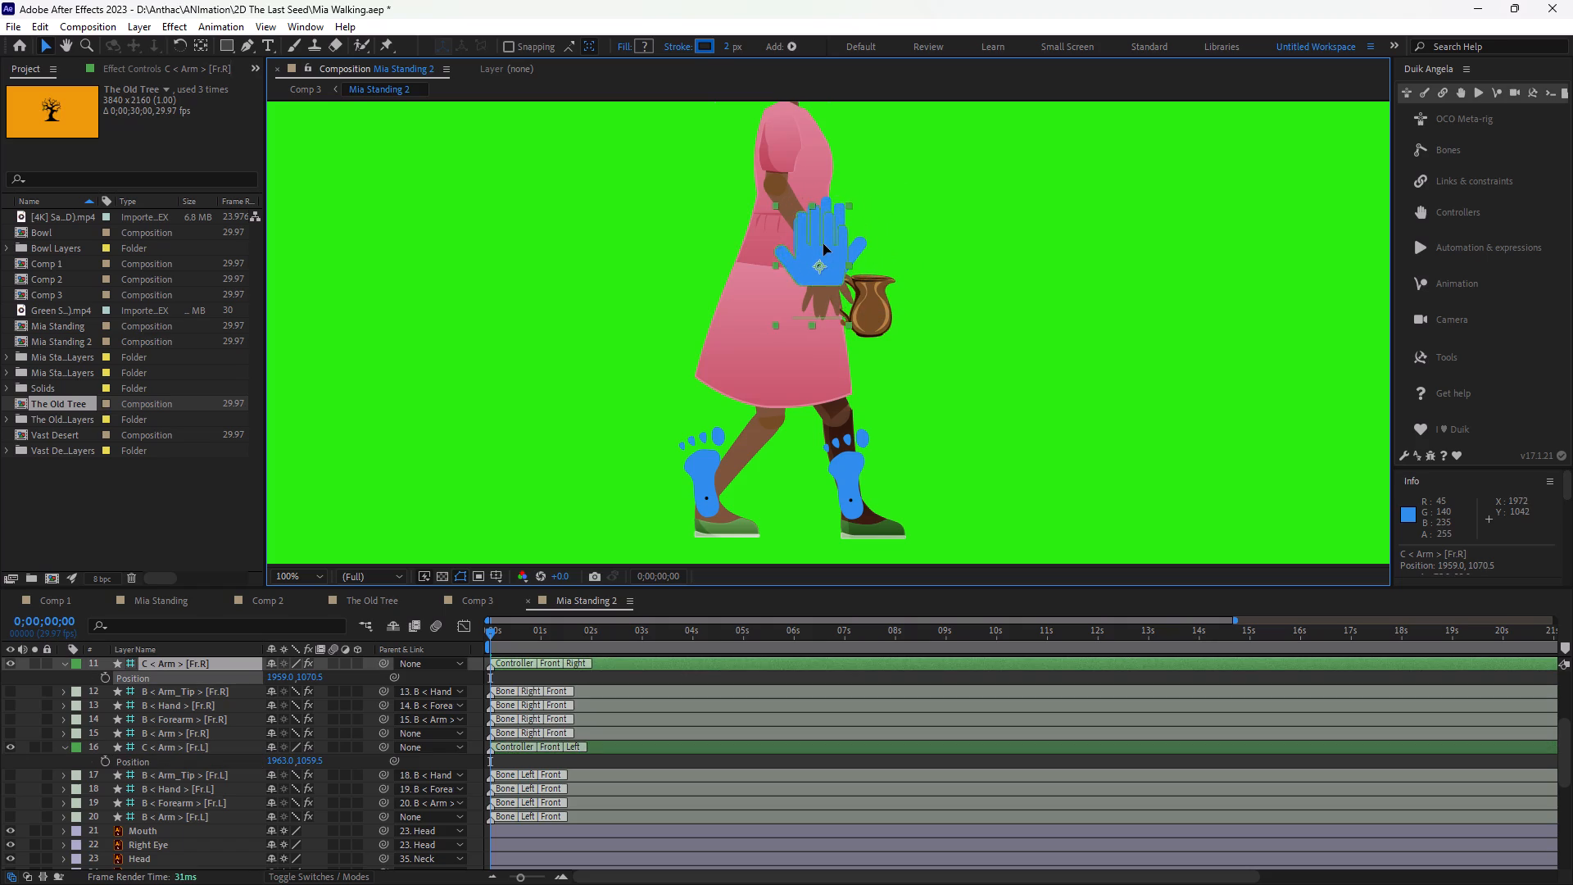
left_click_drag(823, 244, 802, 247)
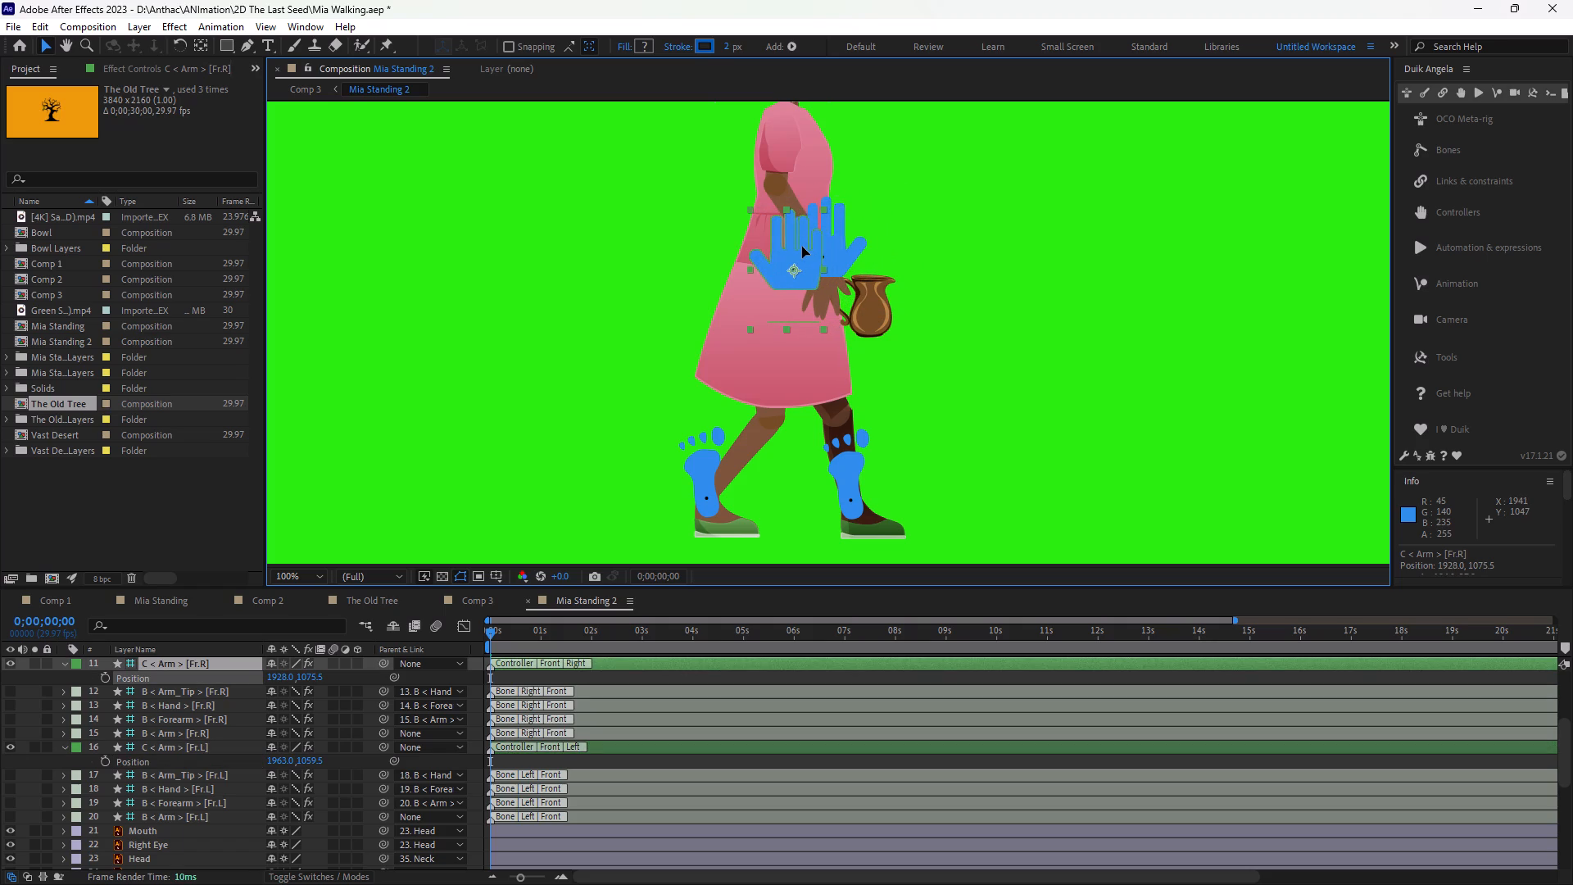
left_click_drag(802, 247, 779, 245)
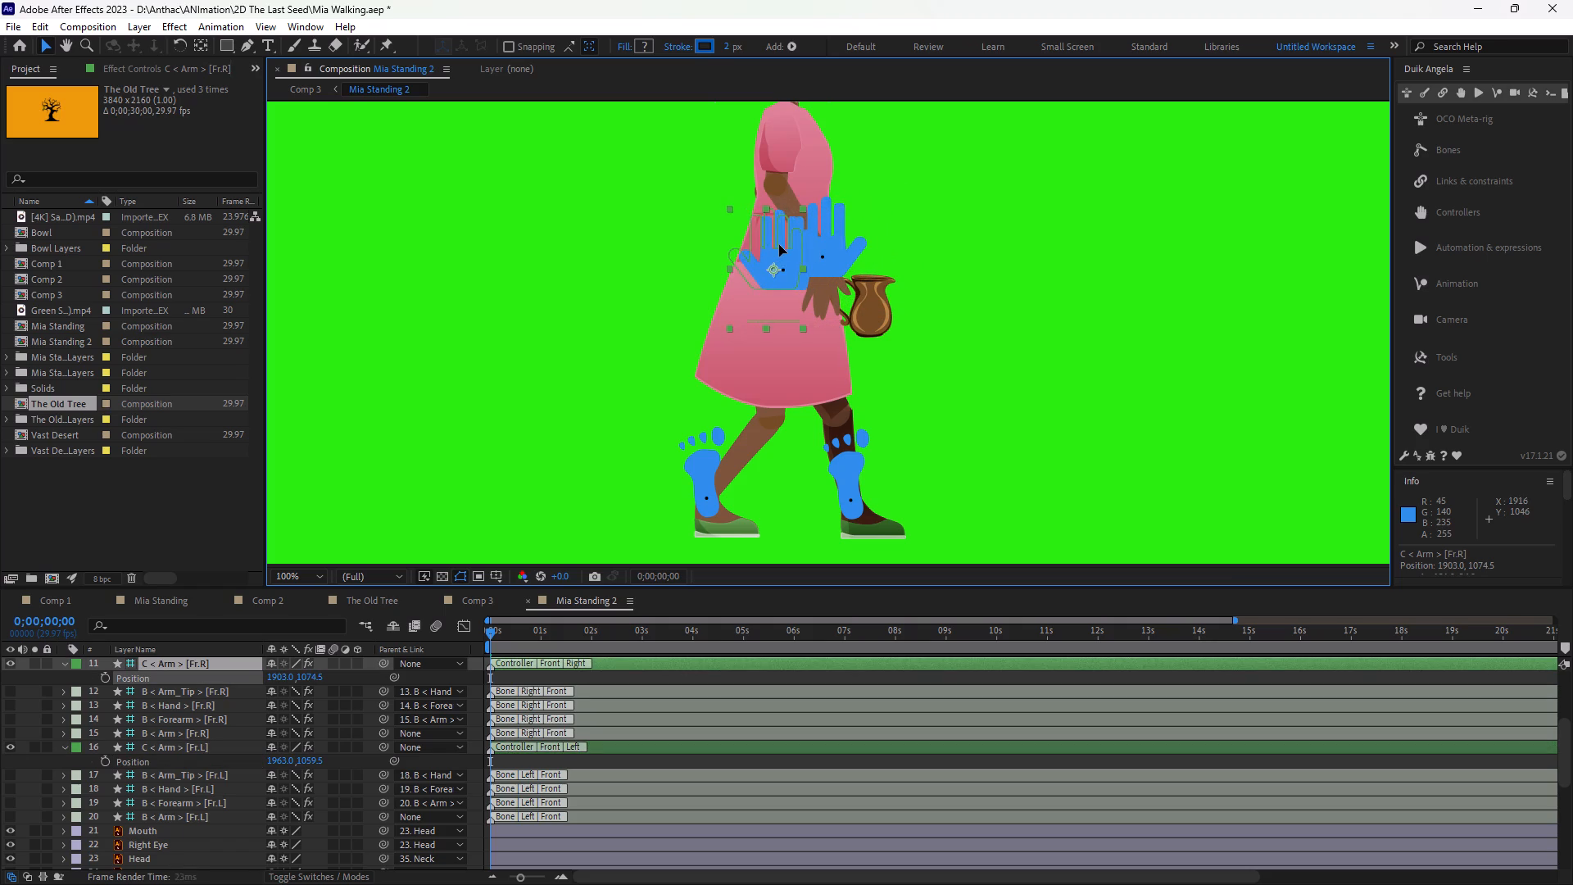
left_click_drag(779, 245, 772, 243)
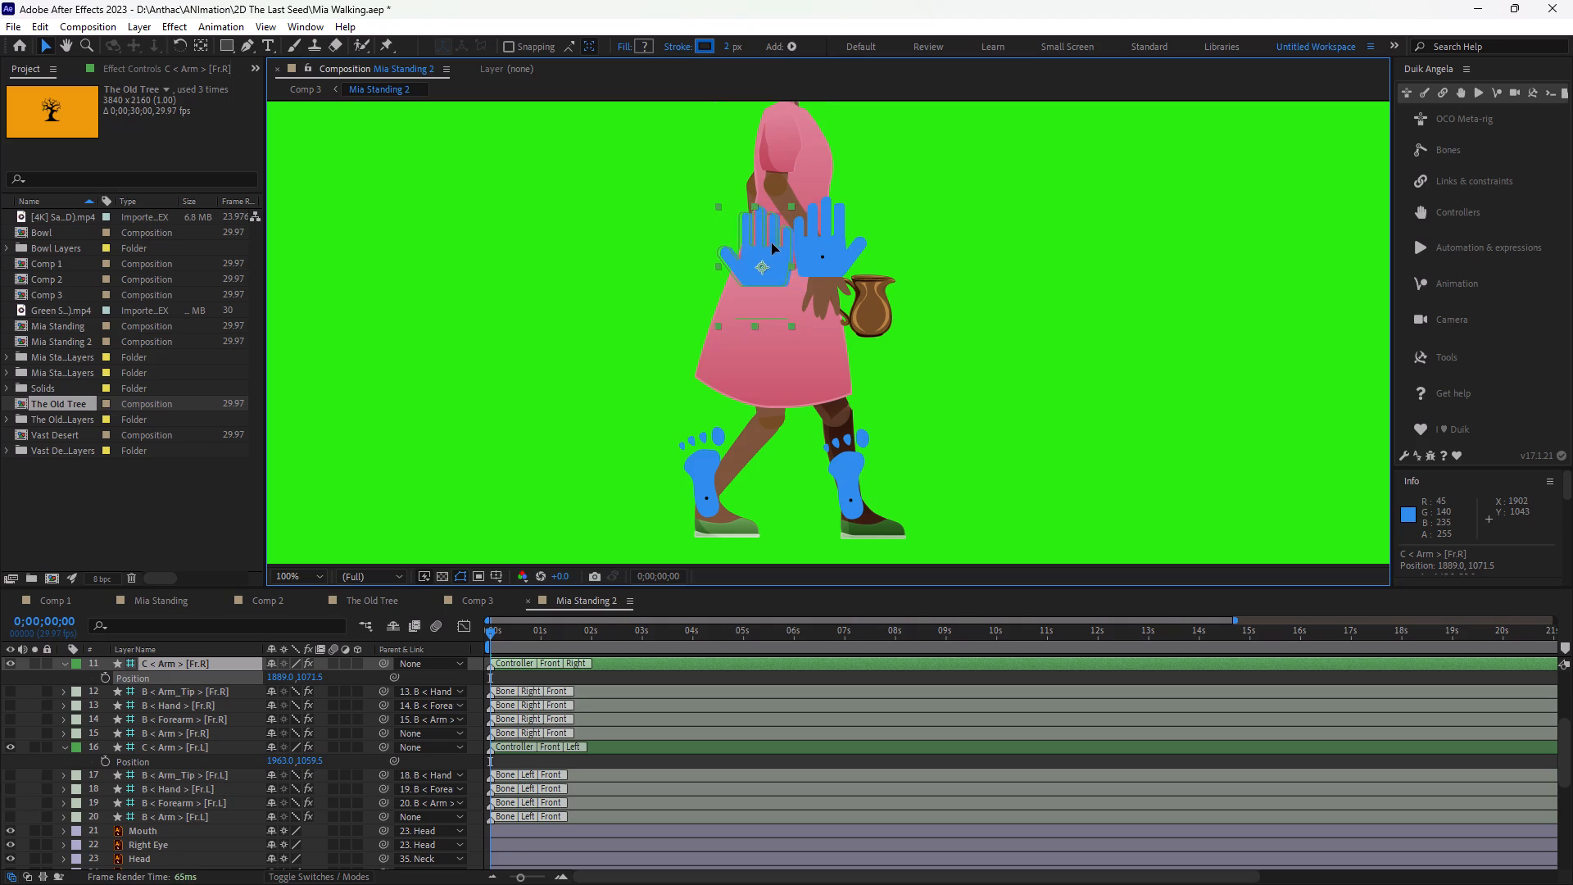
left_click_drag(772, 243, 769, 242)
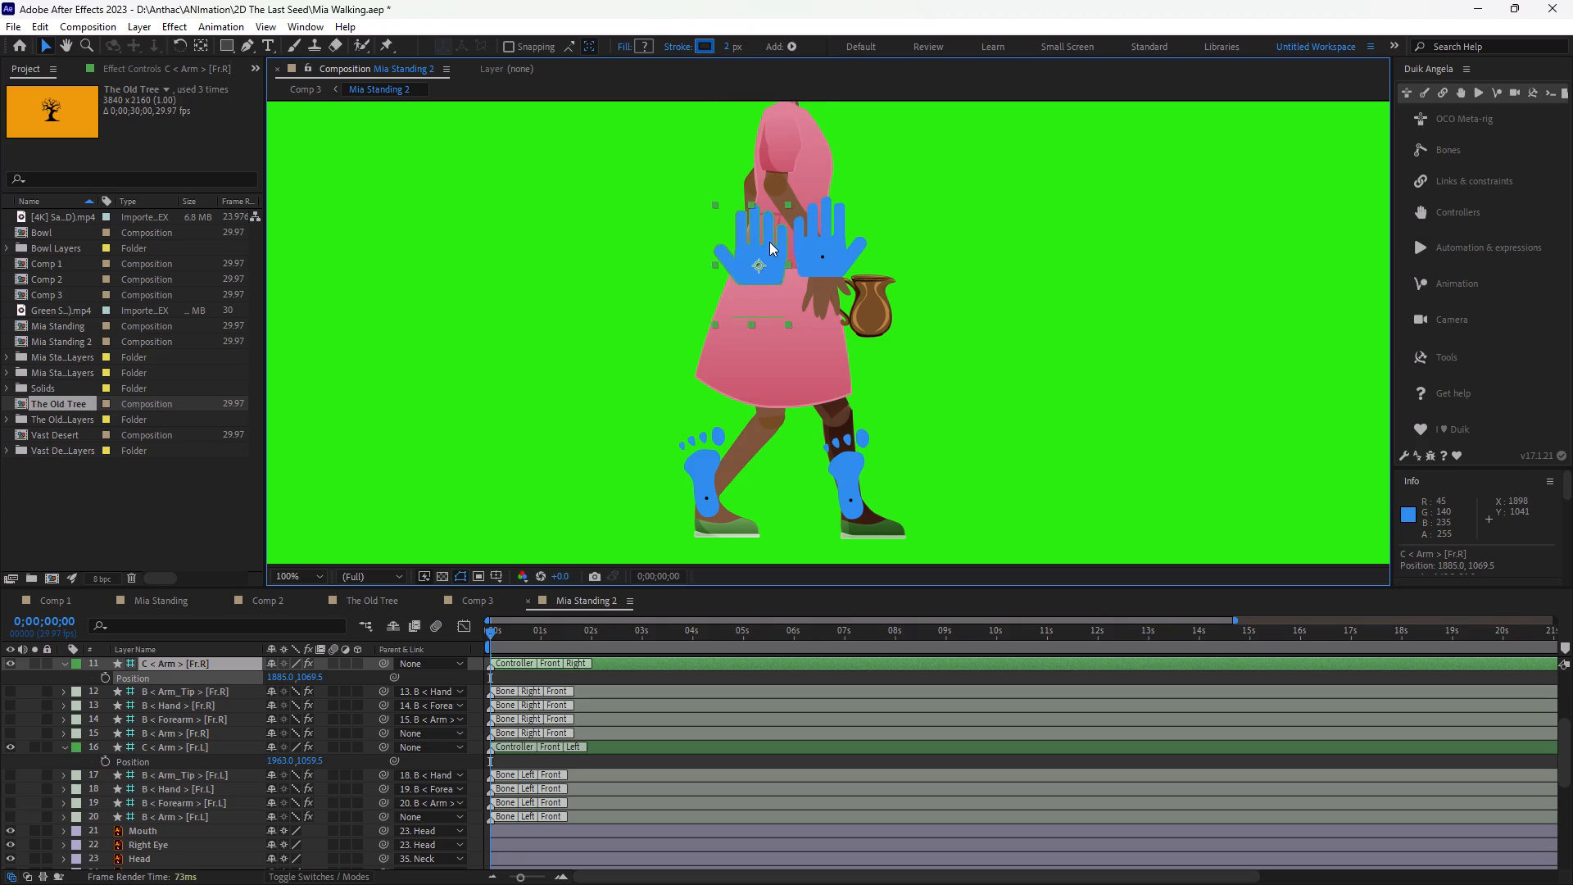
left_click(769, 242)
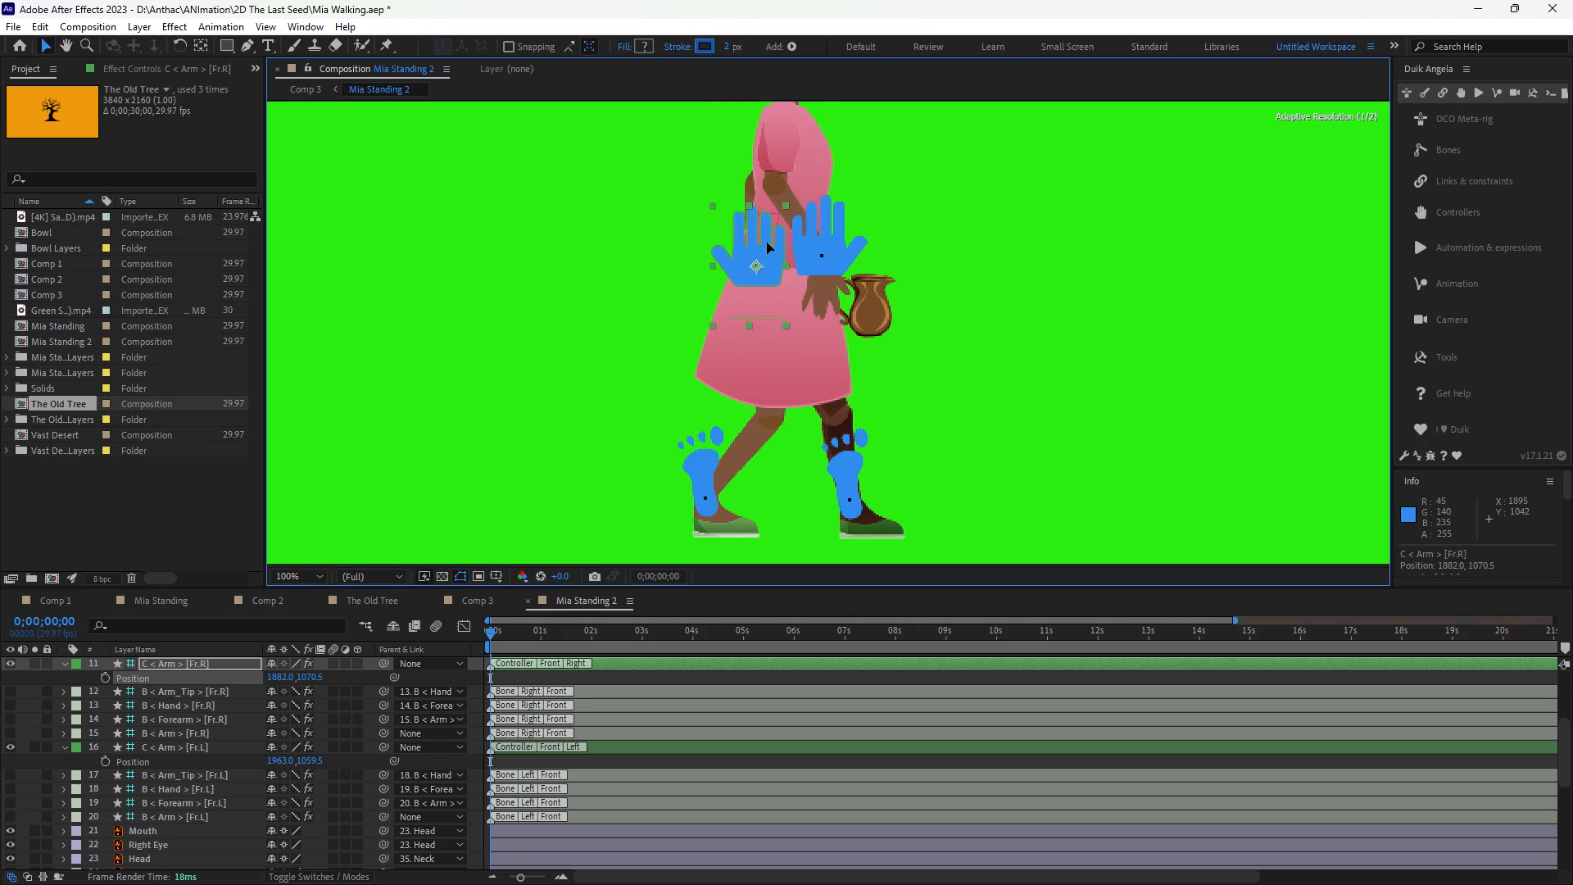
left_click(996, 290)
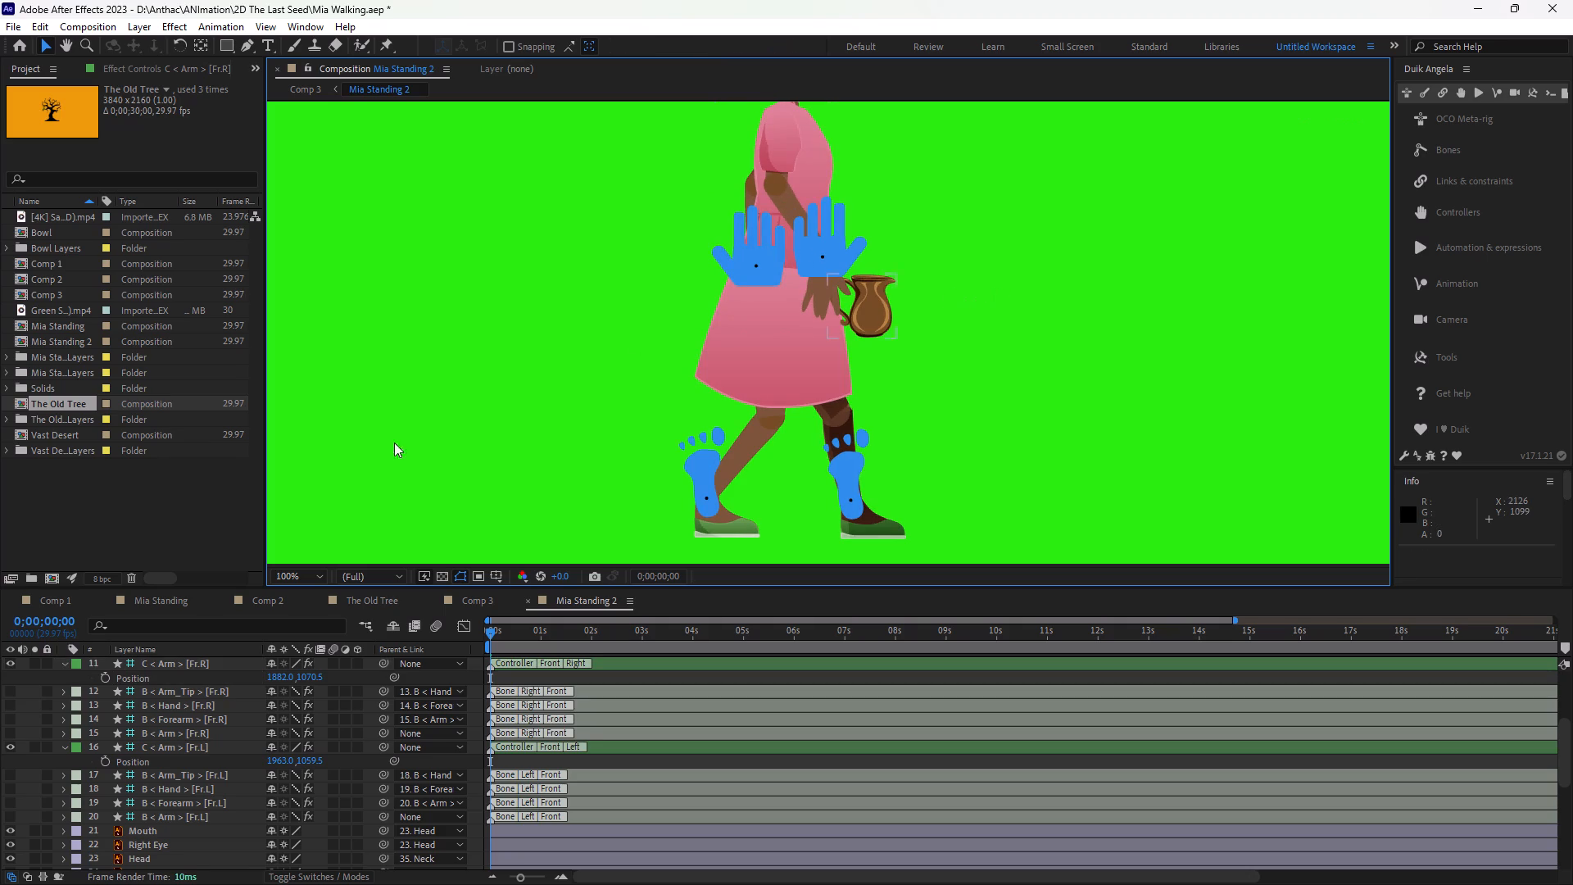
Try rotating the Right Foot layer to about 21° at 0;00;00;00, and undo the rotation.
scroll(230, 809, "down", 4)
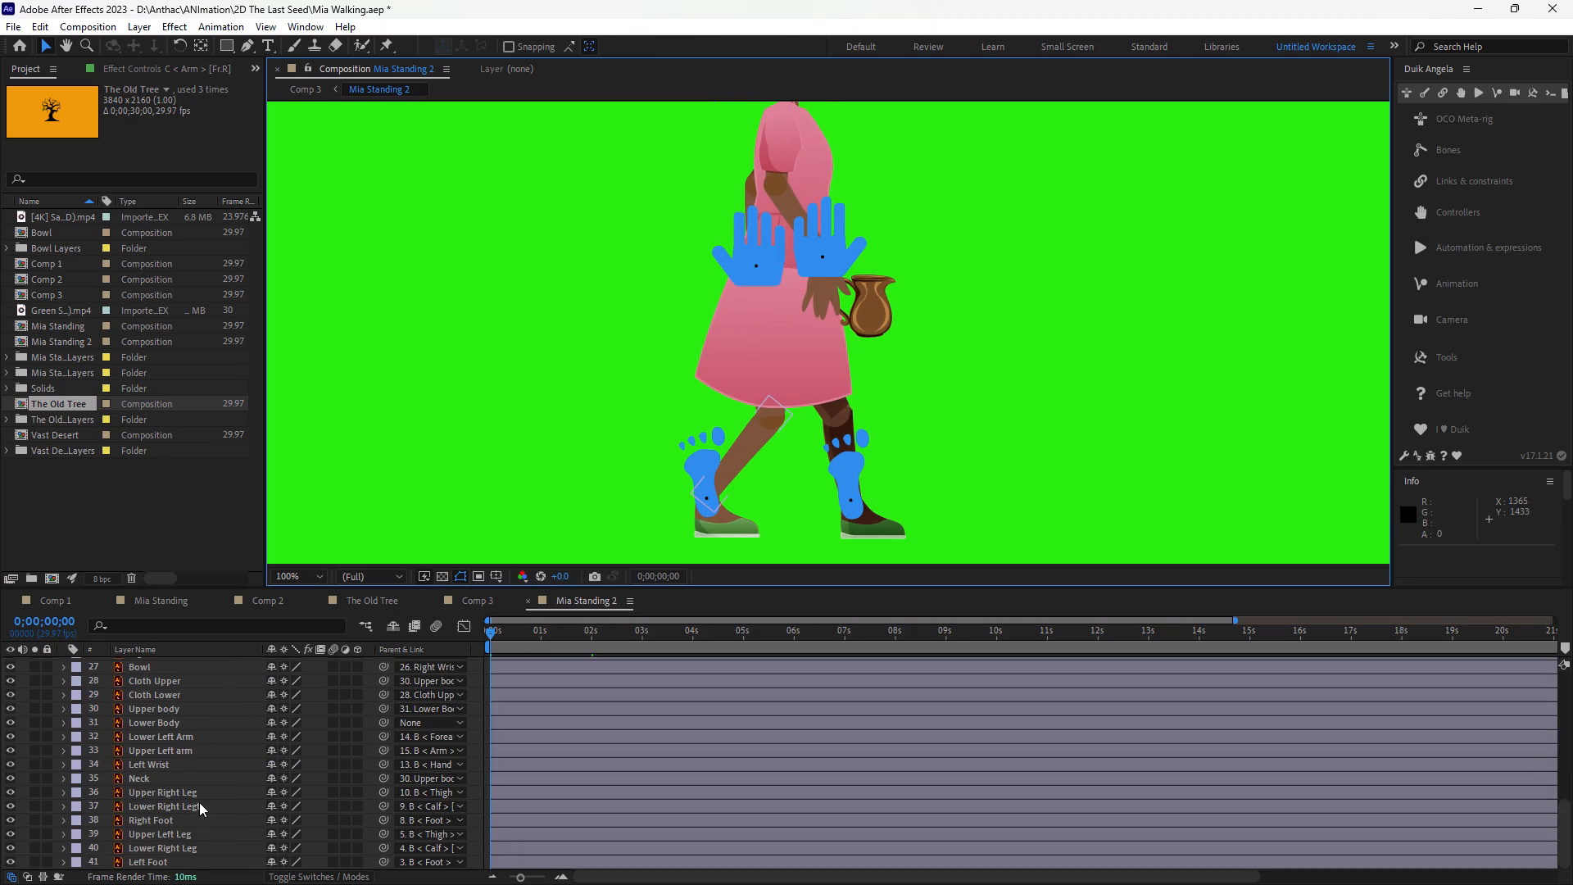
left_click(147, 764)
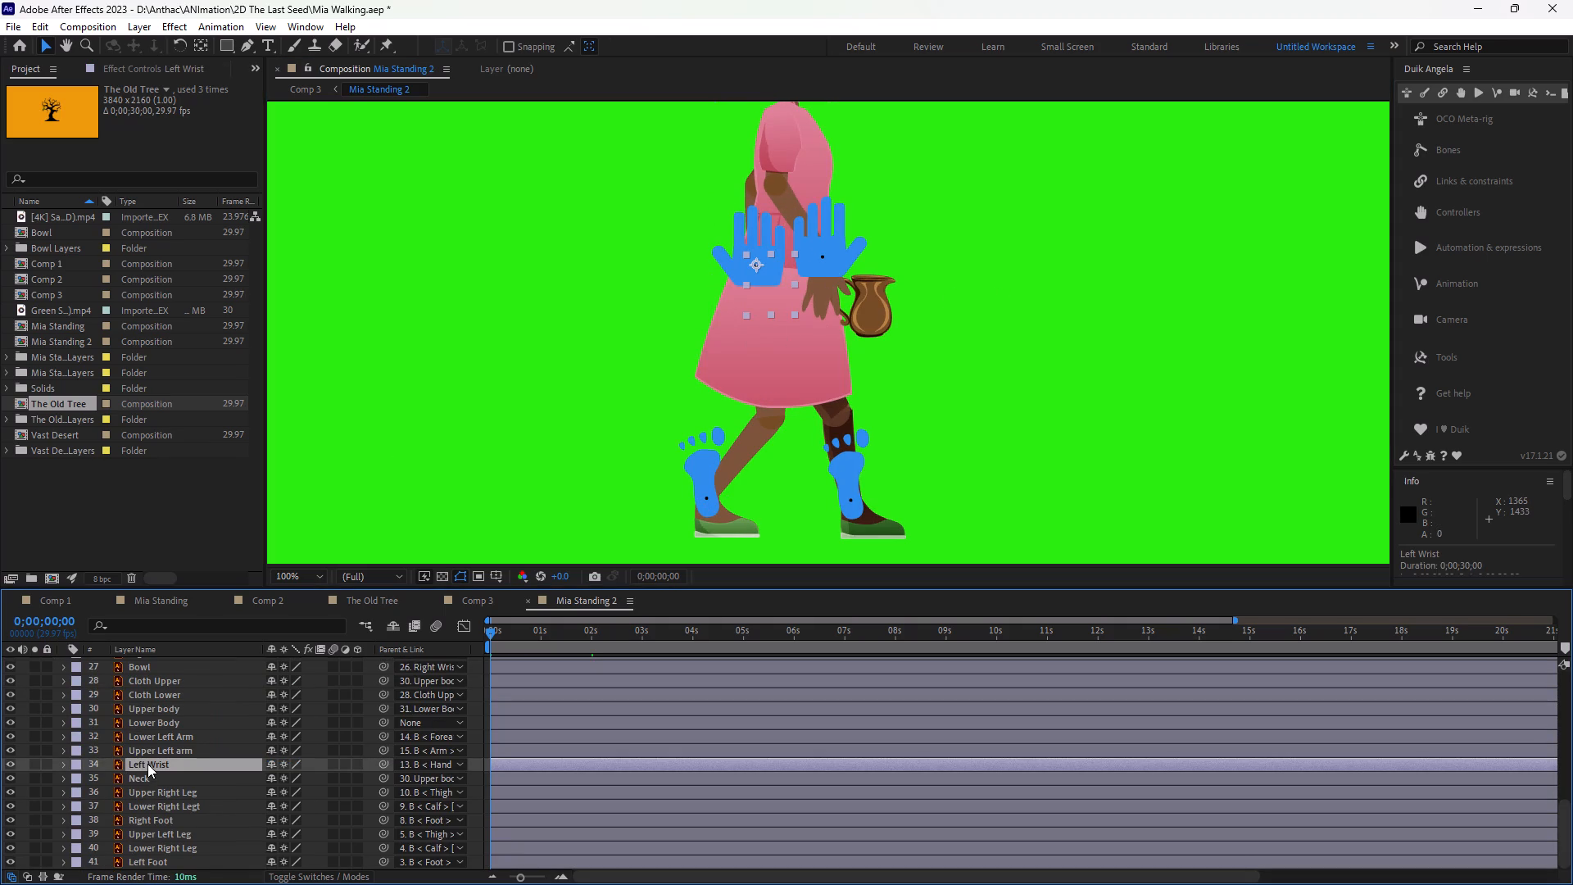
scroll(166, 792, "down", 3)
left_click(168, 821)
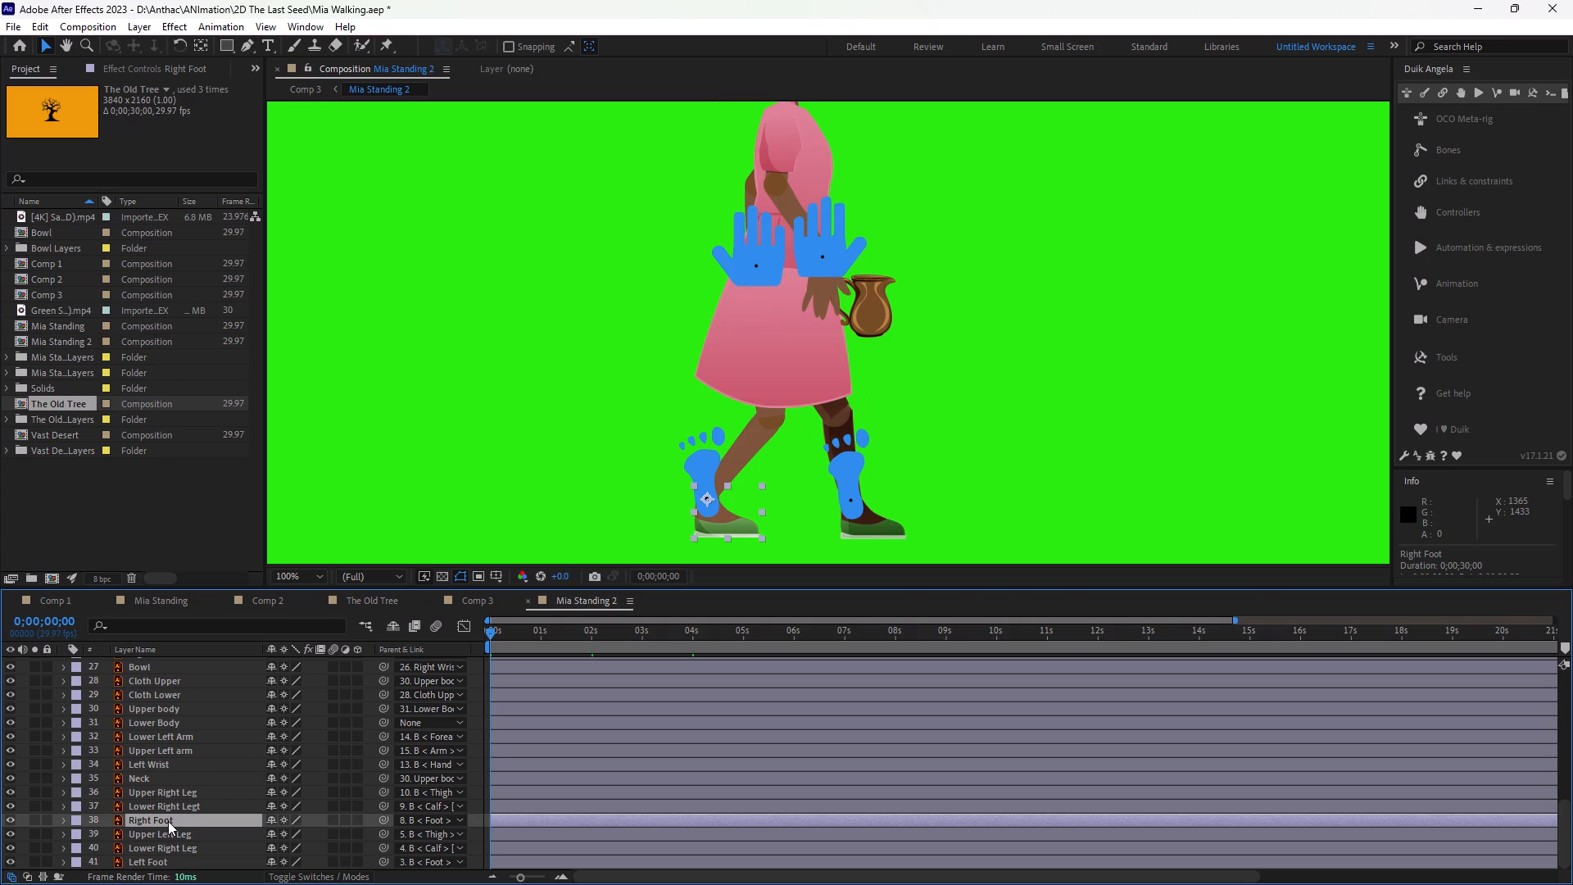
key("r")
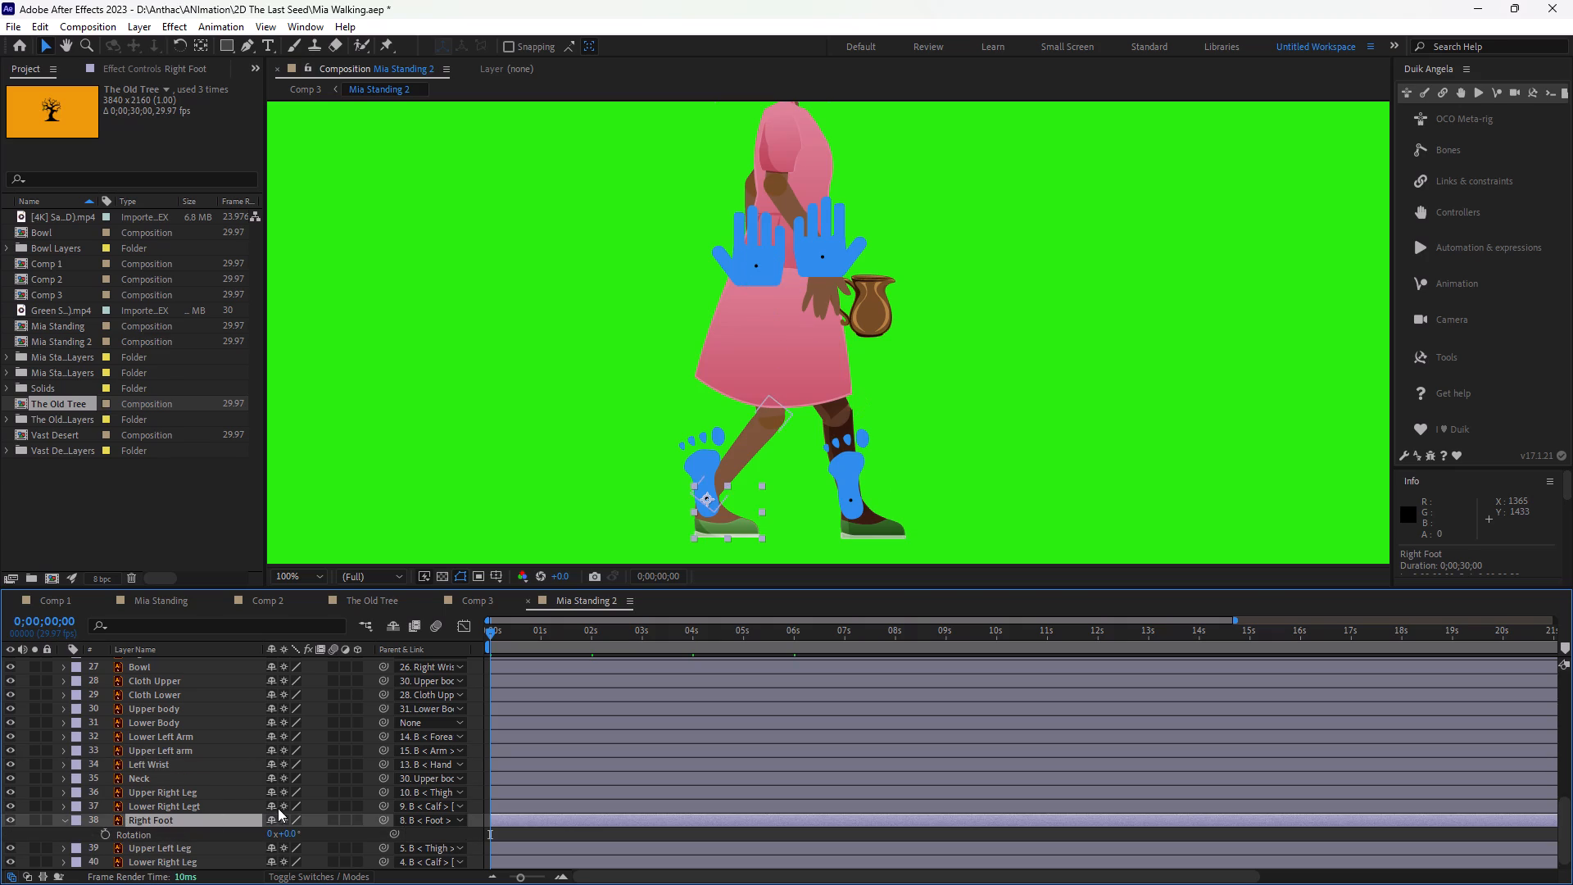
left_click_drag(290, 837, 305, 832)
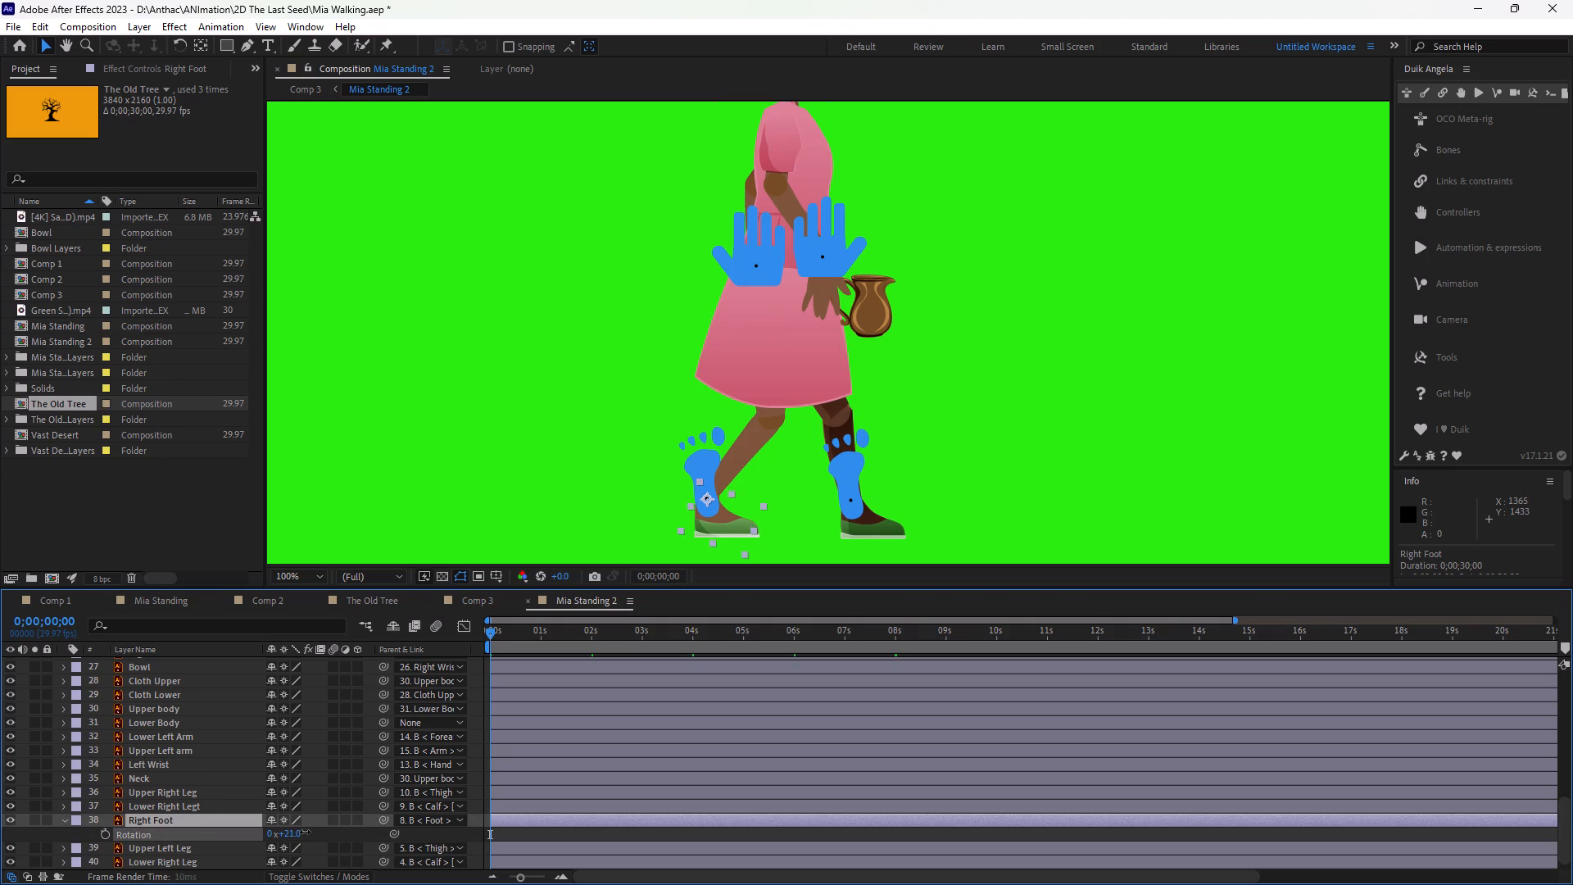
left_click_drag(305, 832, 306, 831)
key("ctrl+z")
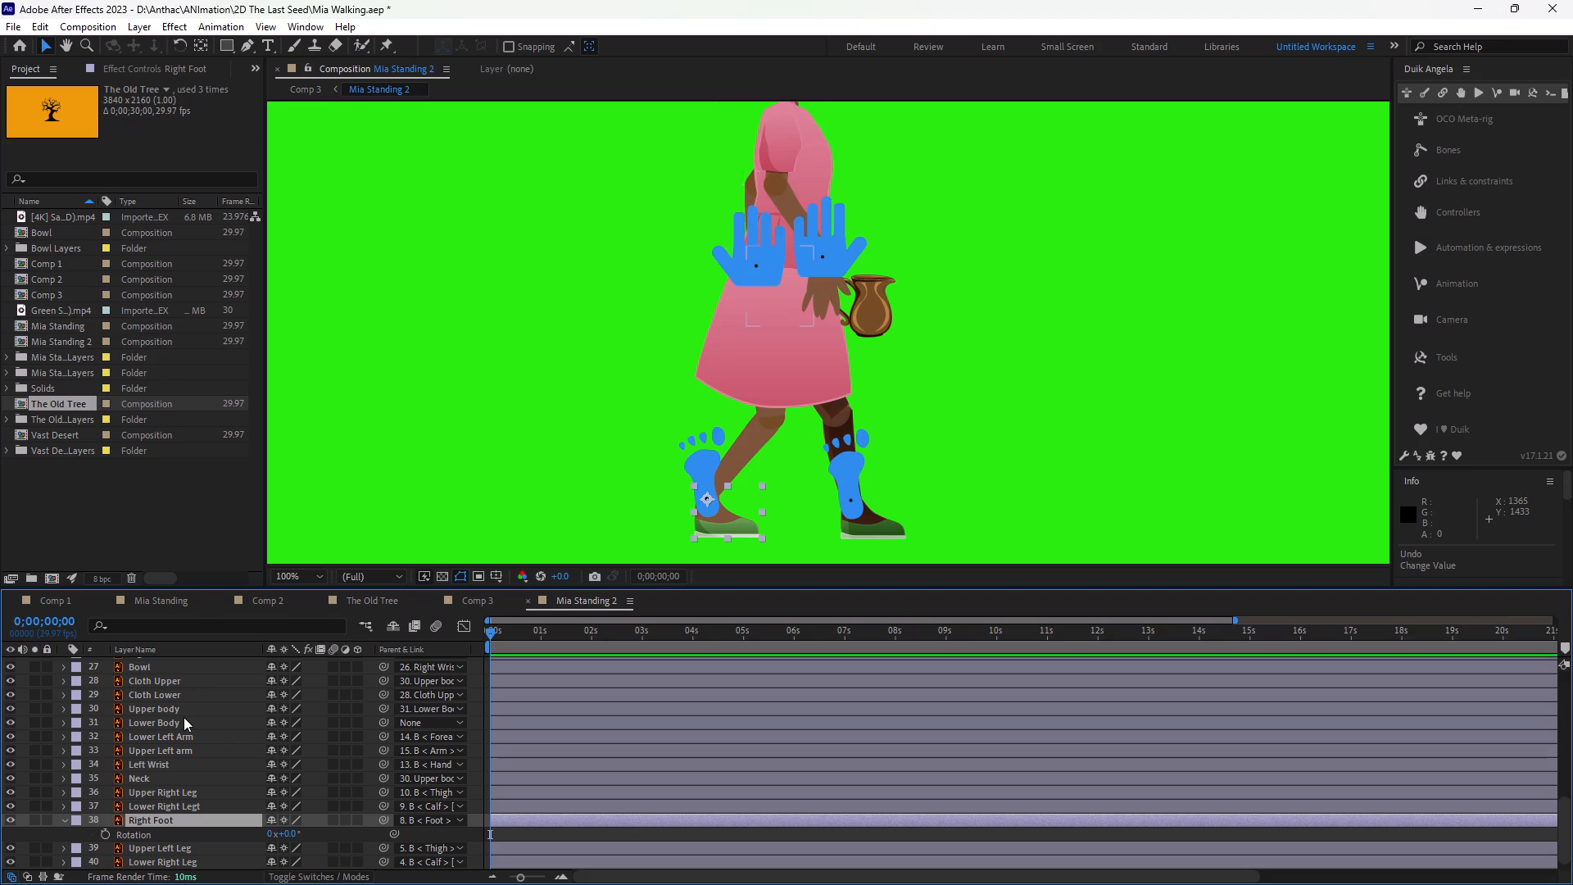
Rotate the Right Wrist layer to -17° so the hand and the bowl tilt forward with the arm swing.
scroll(184, 706, "up", 1)
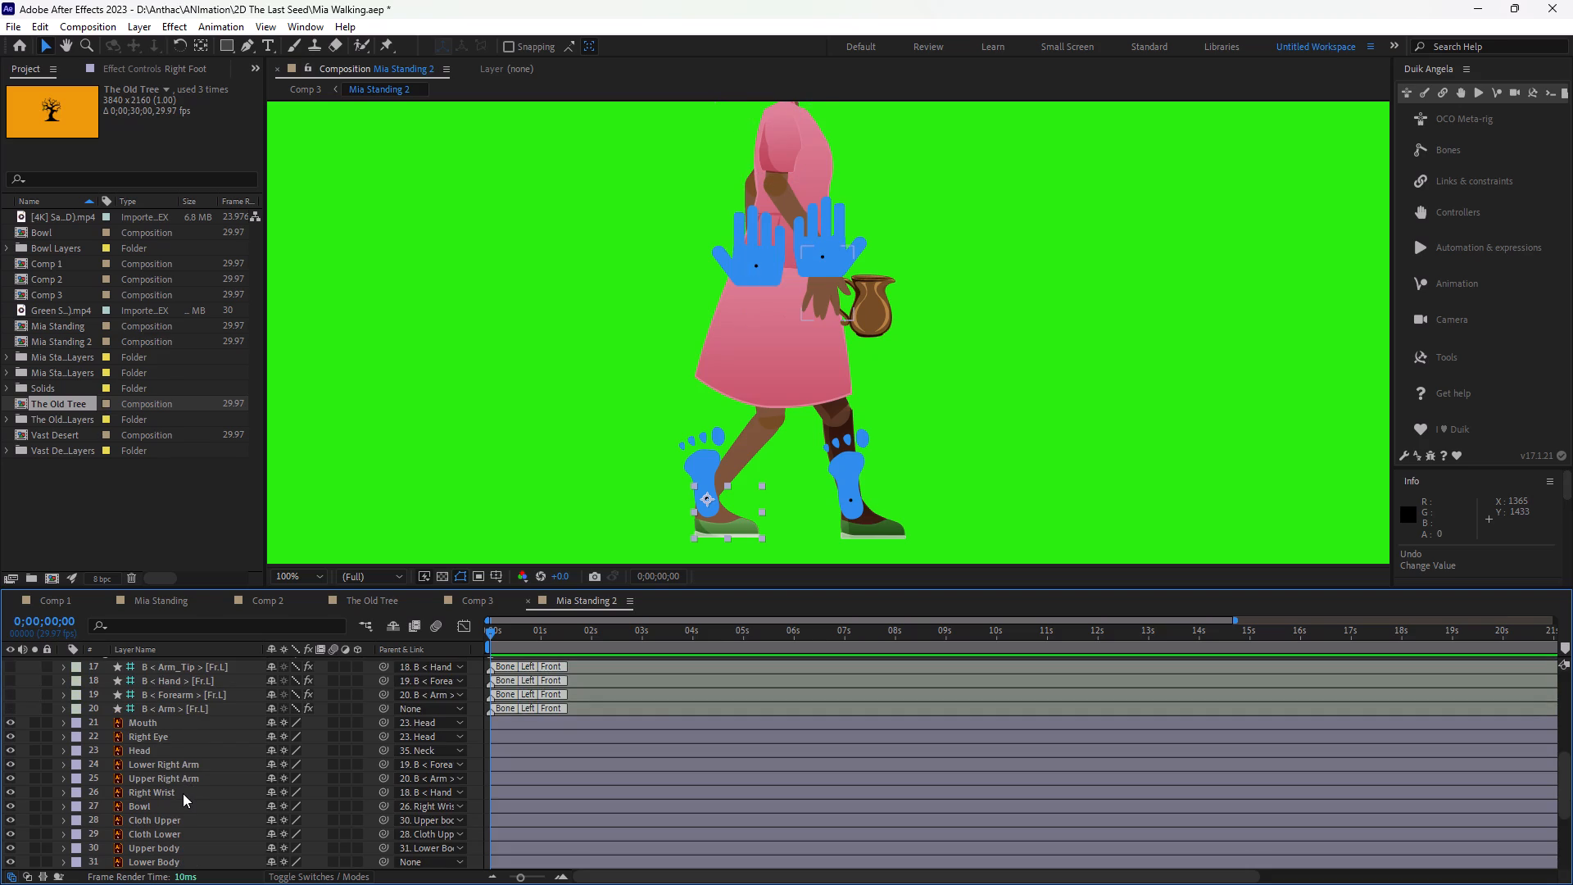
left_click(183, 793)
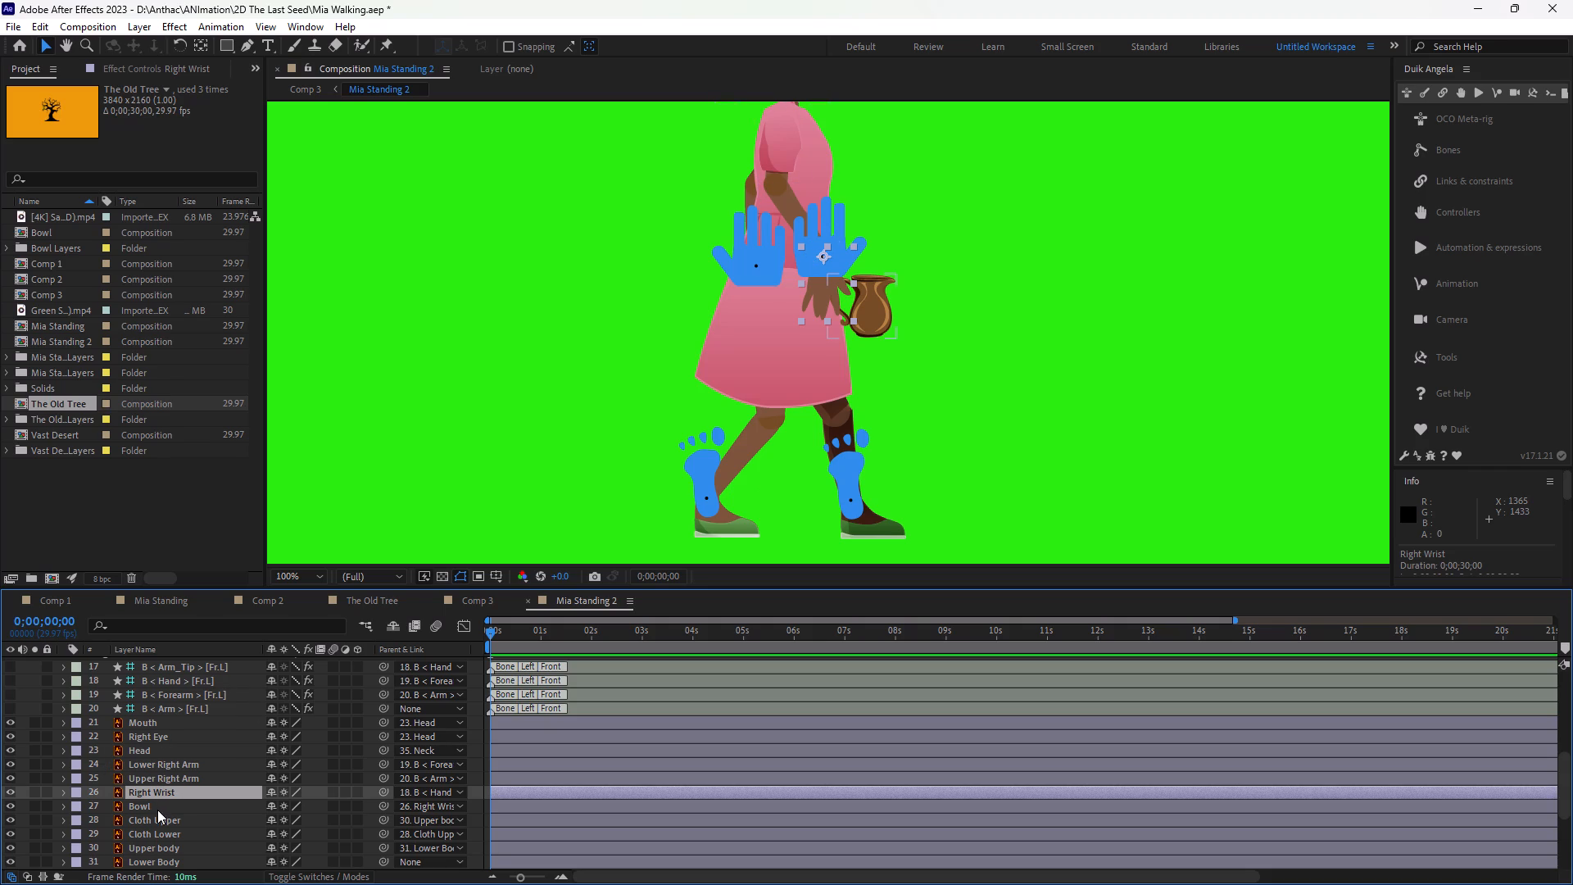
key("r")
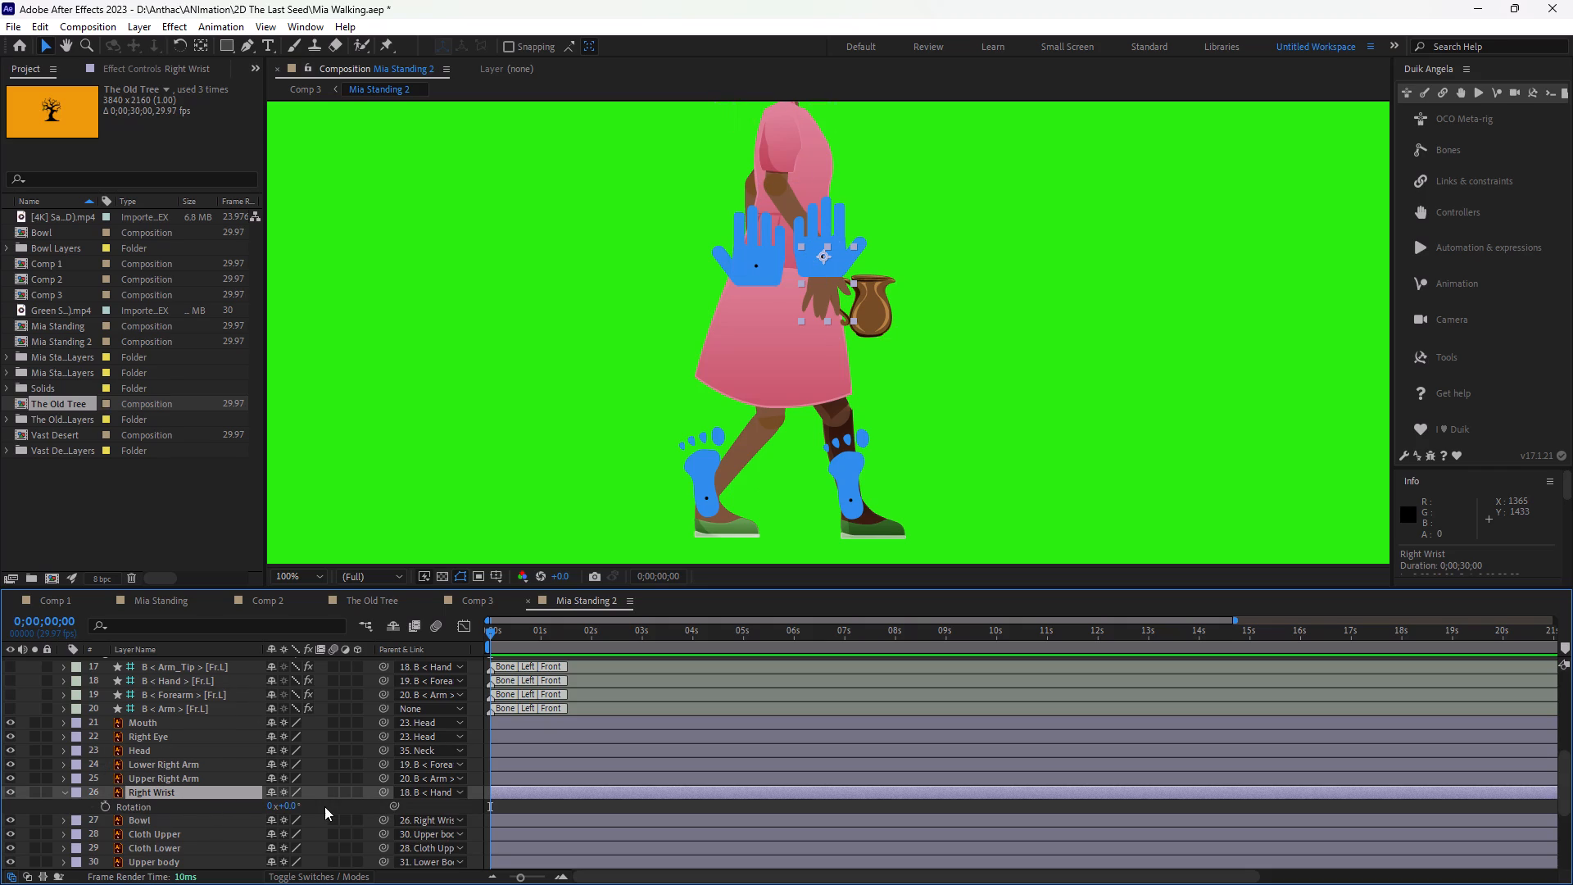
left_click_drag(293, 810, 302, 810)
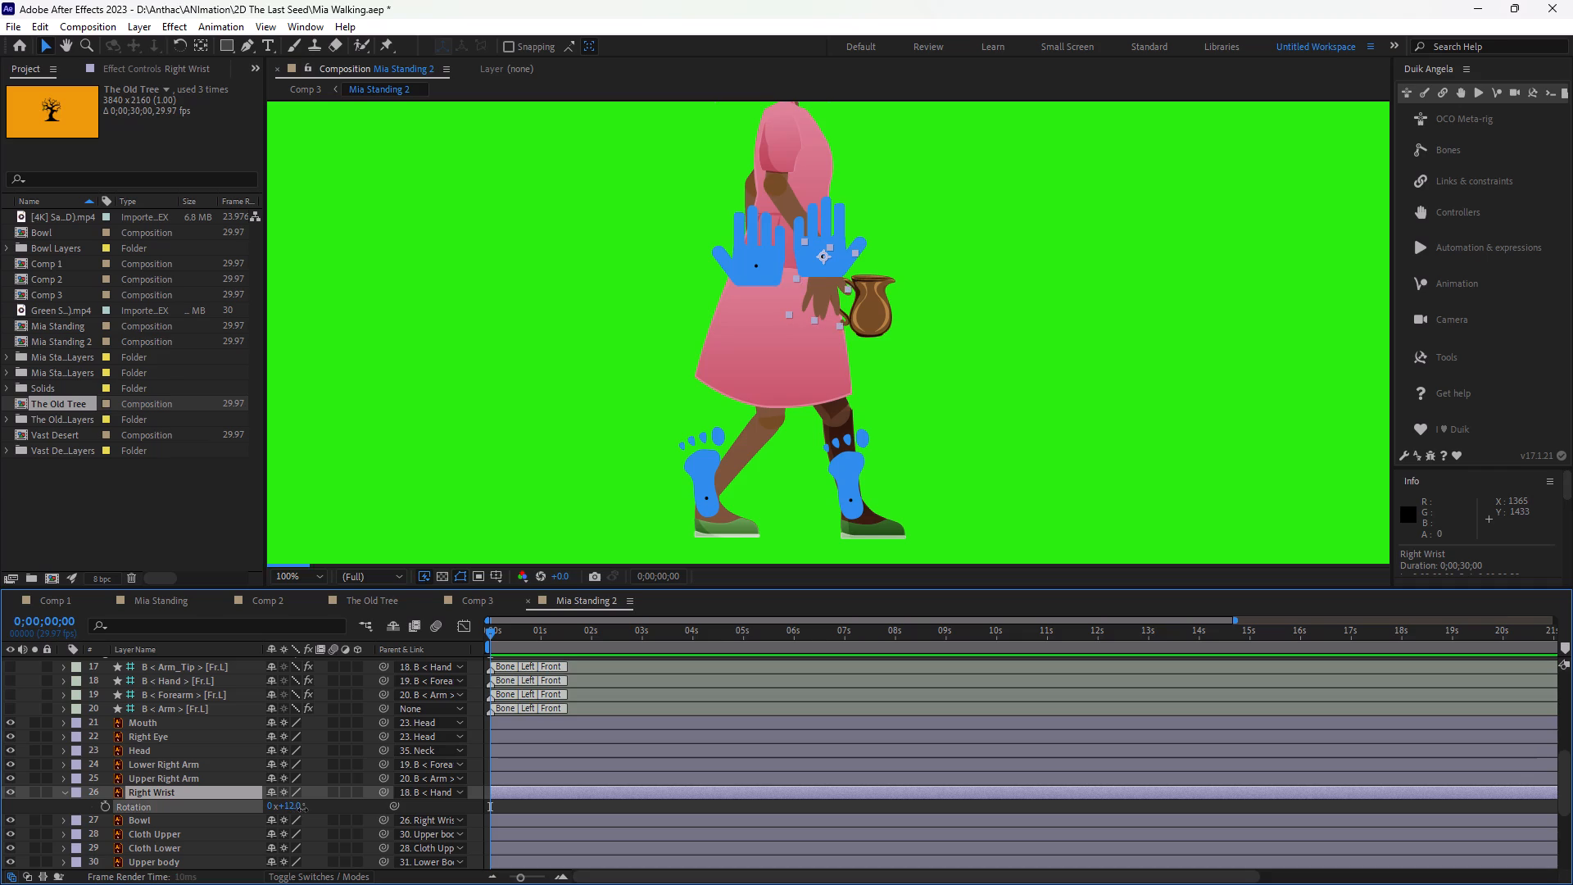
left_click_drag(302, 810, 293, 810)
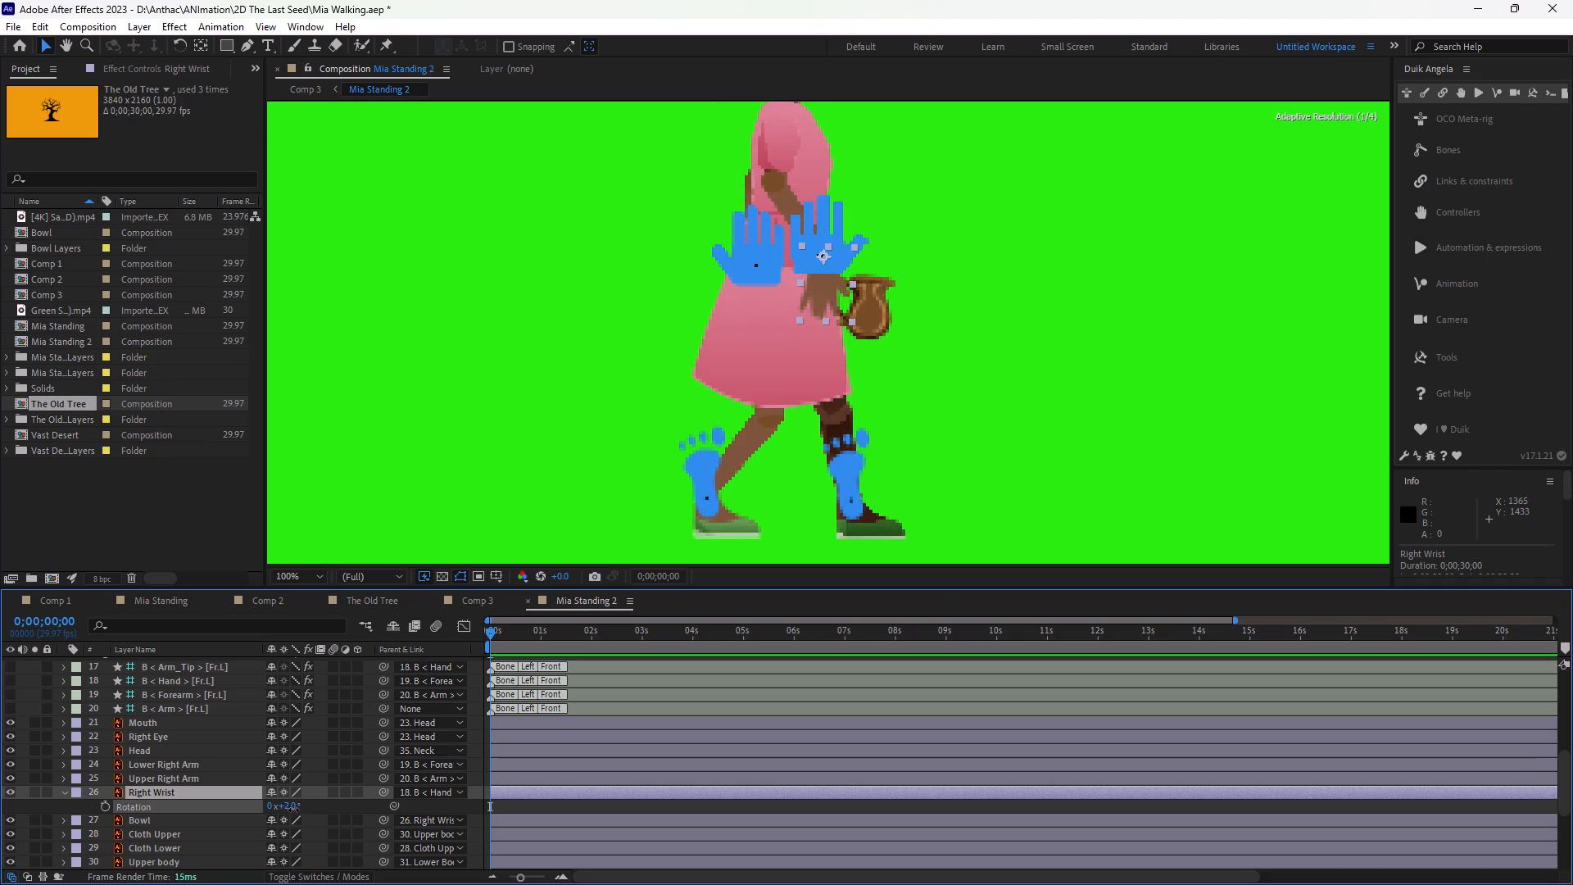
left_click_drag(293, 810, 284, 809)
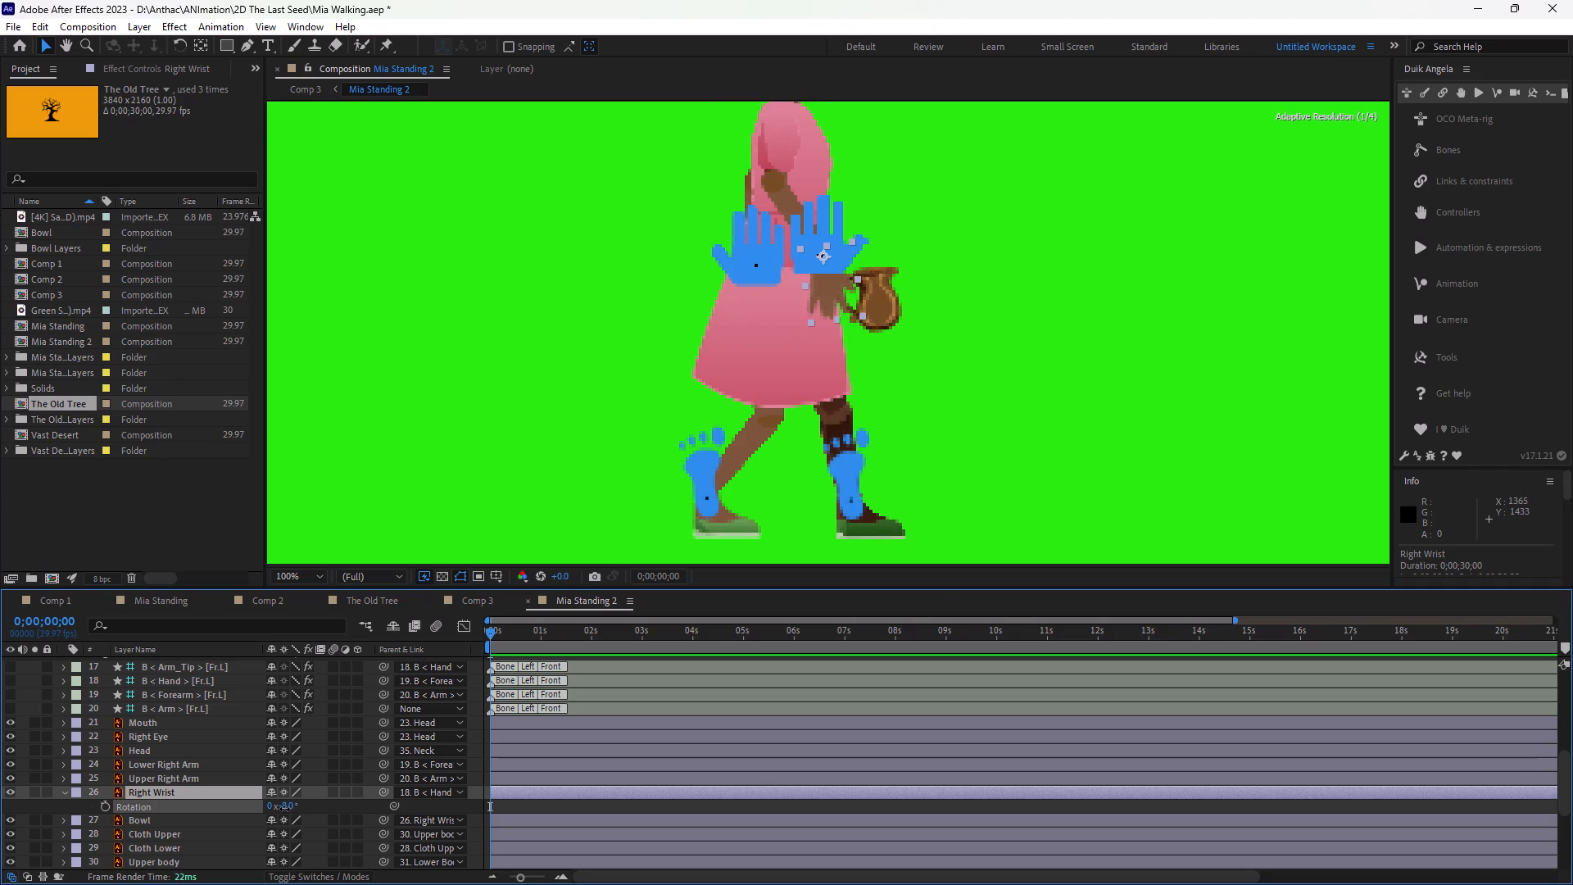
left_click_drag(284, 809, 281, 808)
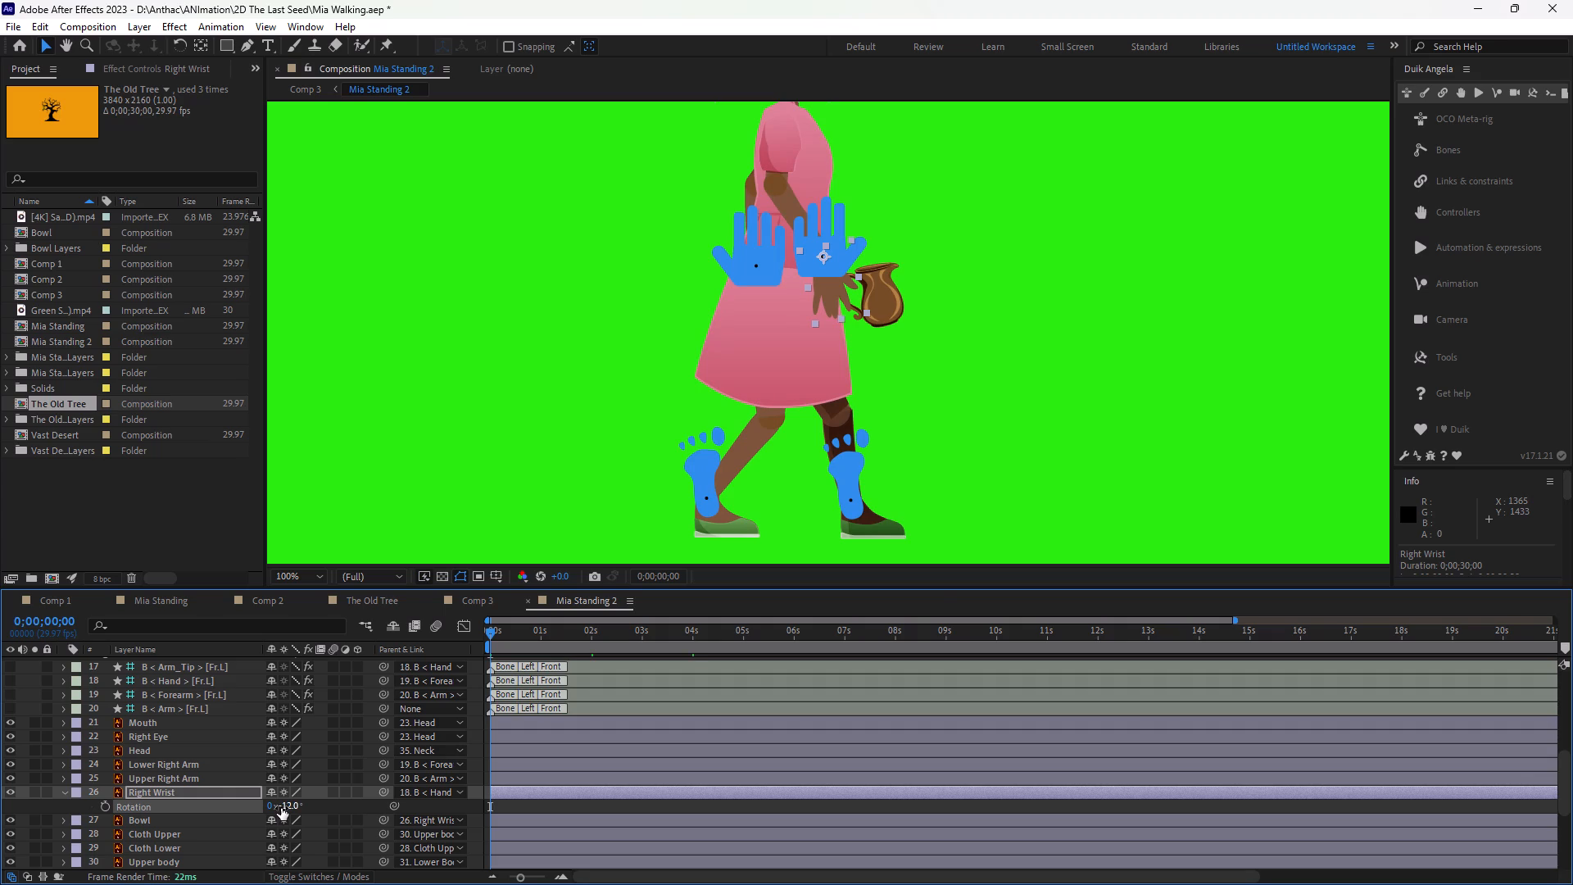
left_click_drag(281, 808, 275, 806)
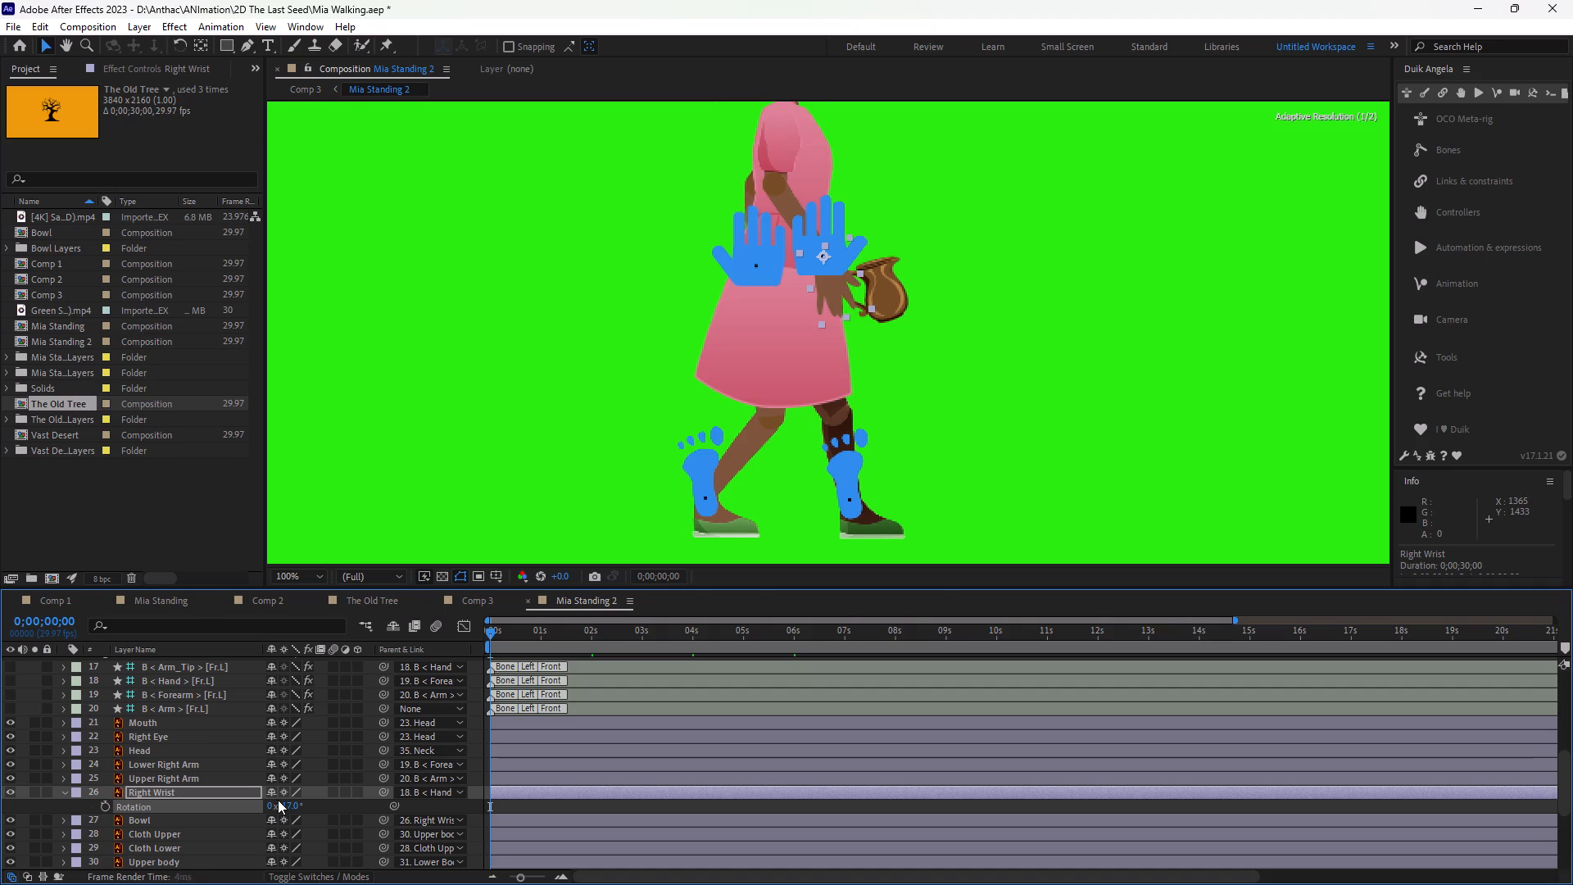
left_click(1066, 436)
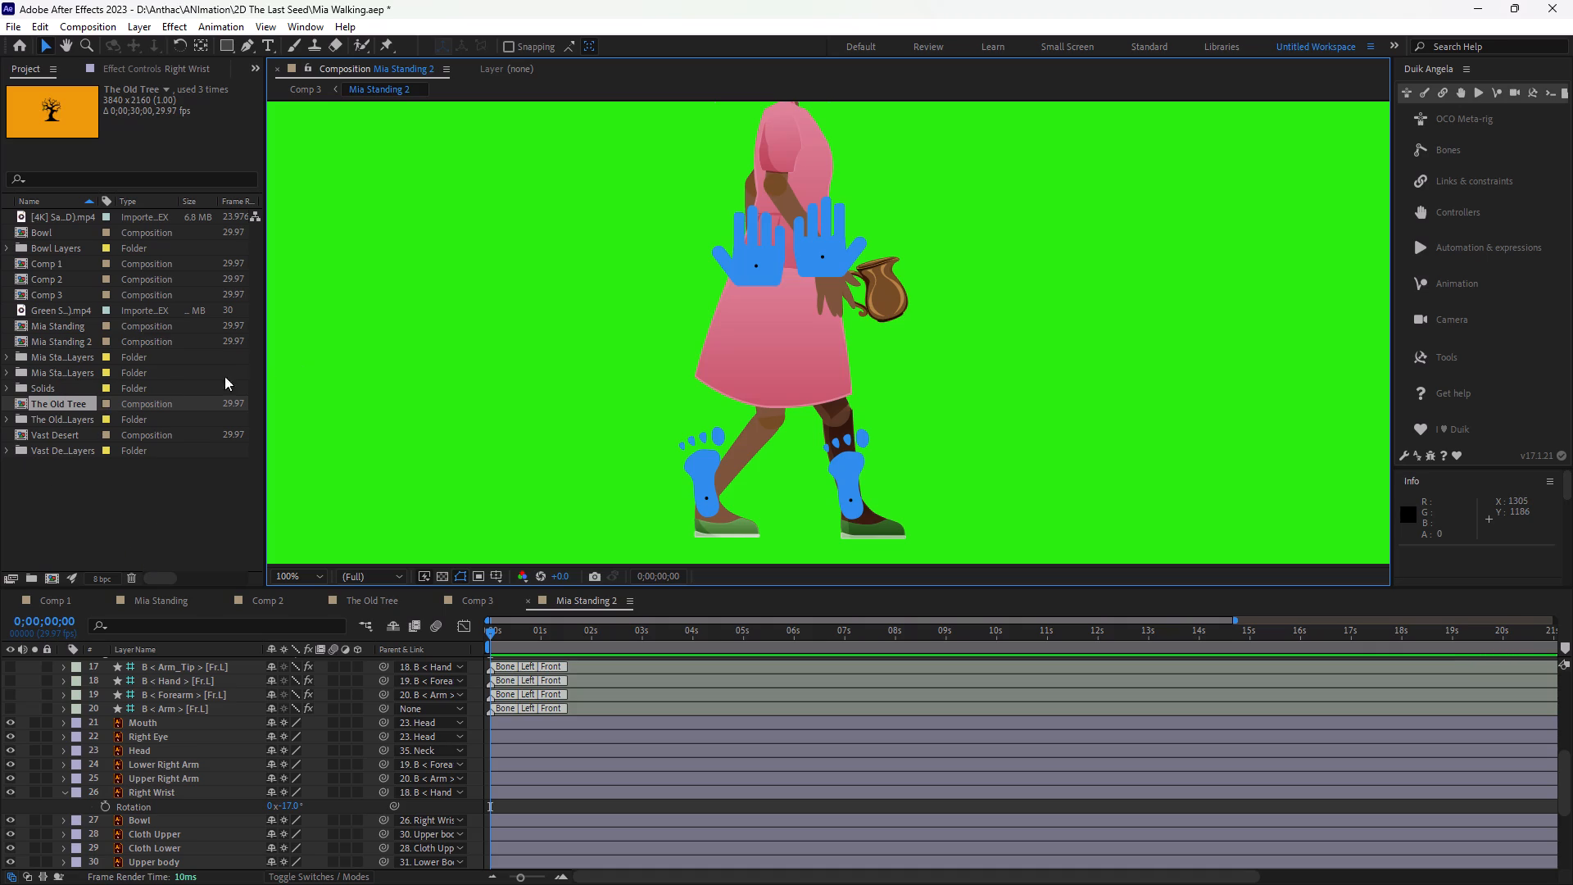
Hide the C < Arm > [Fr.L] controller to inspect the bowl-holding arm's pose, and show the controller again.
left_click(839, 229)
scroll(105, 722, "up", 4)
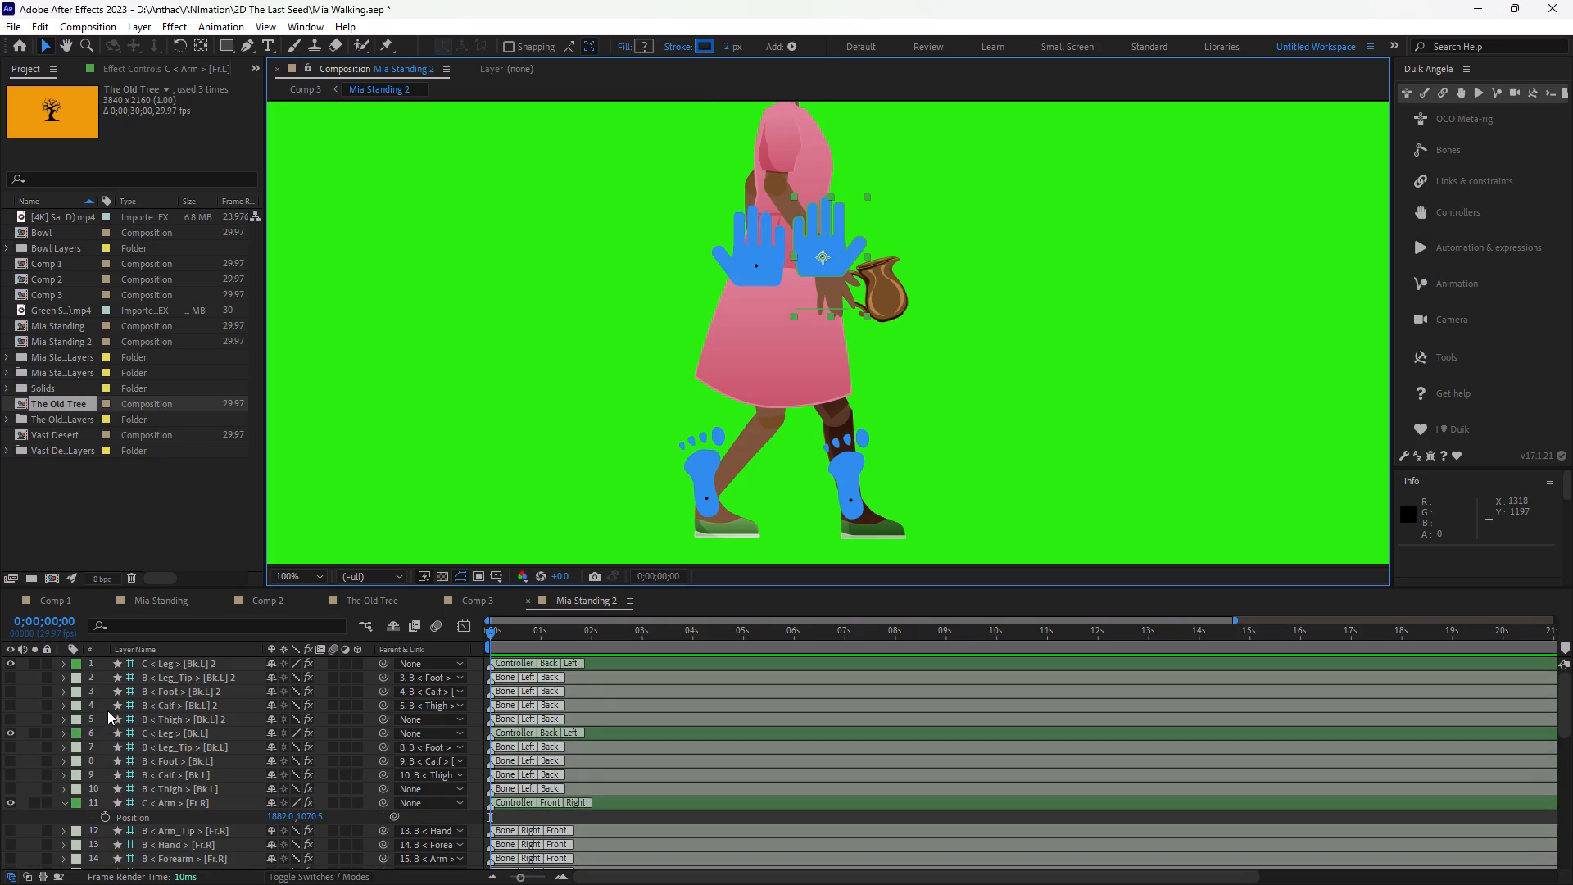
scroll(107, 710, "up", 1)
scroll(107, 710, "down", 1)
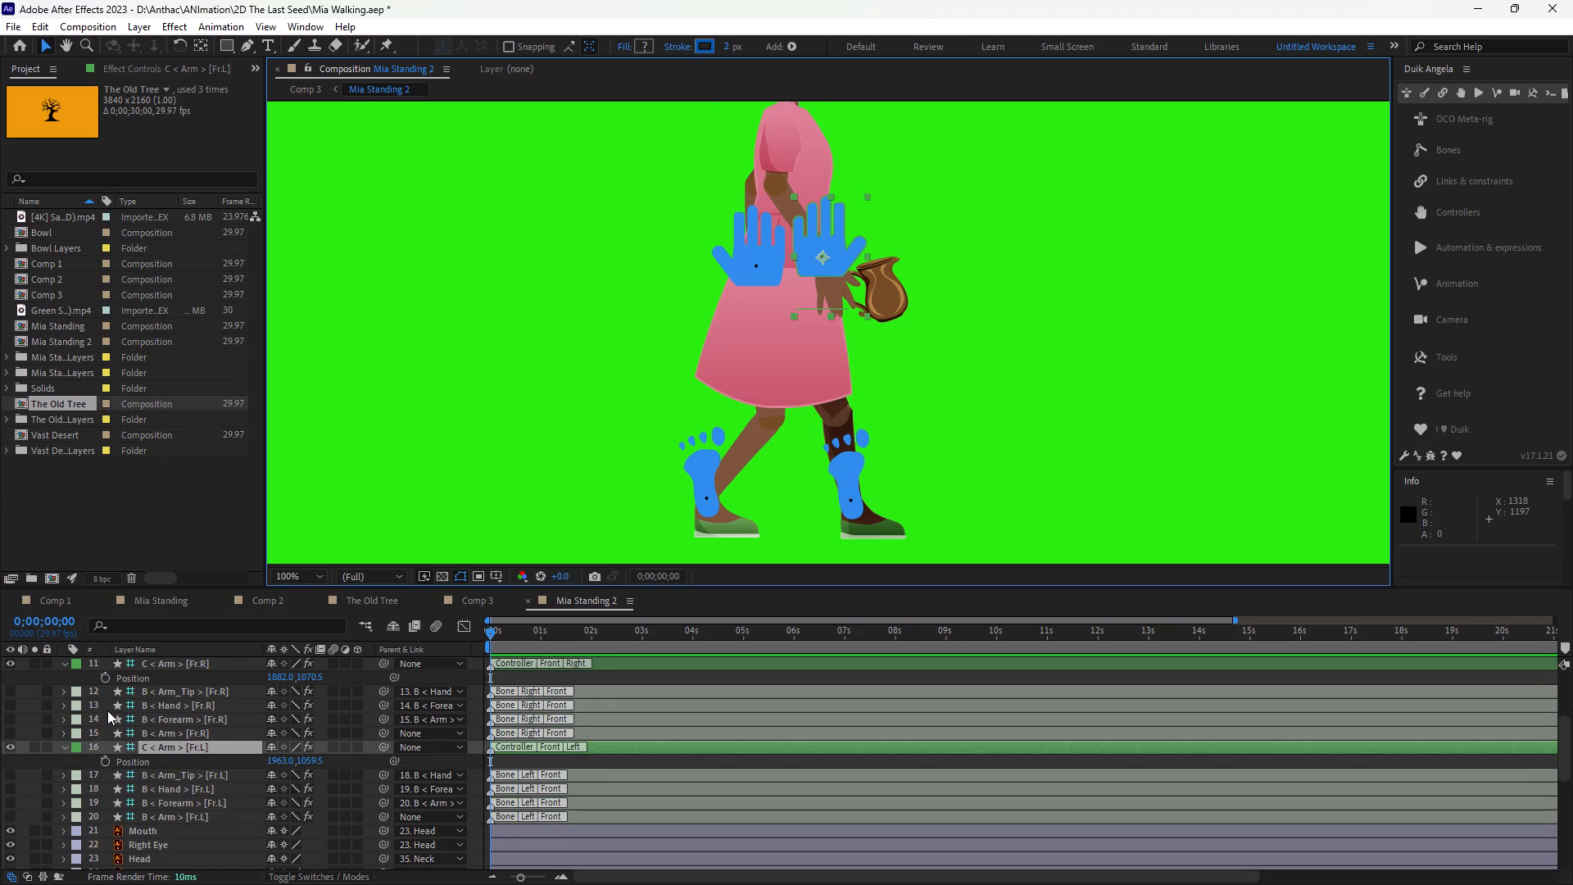
left_click(8, 747)
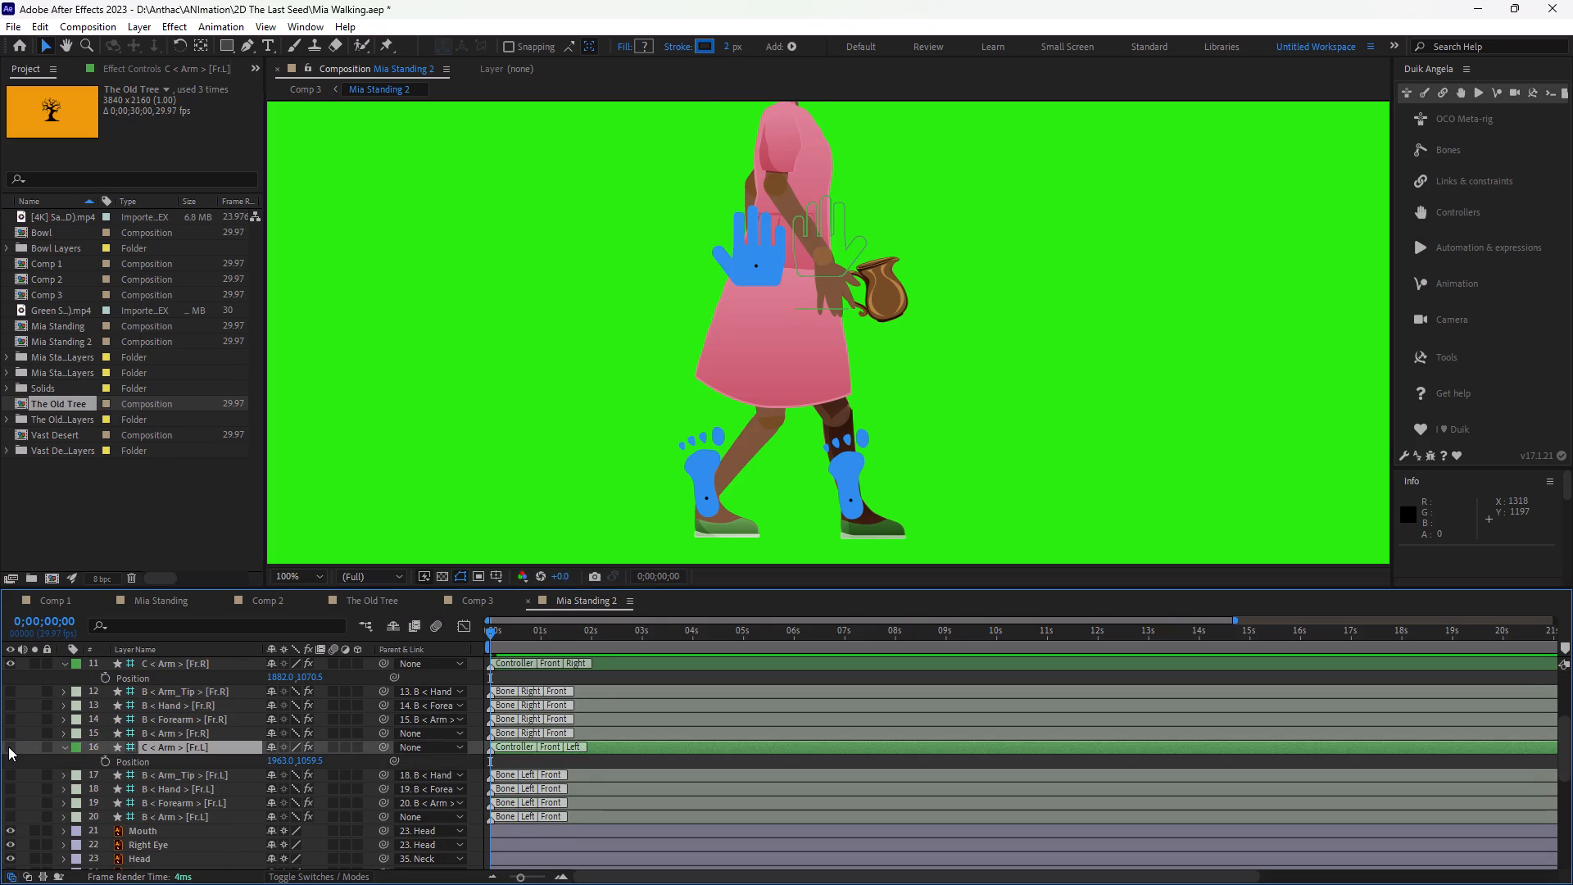
left_click(8, 747)
left_click(1071, 245)
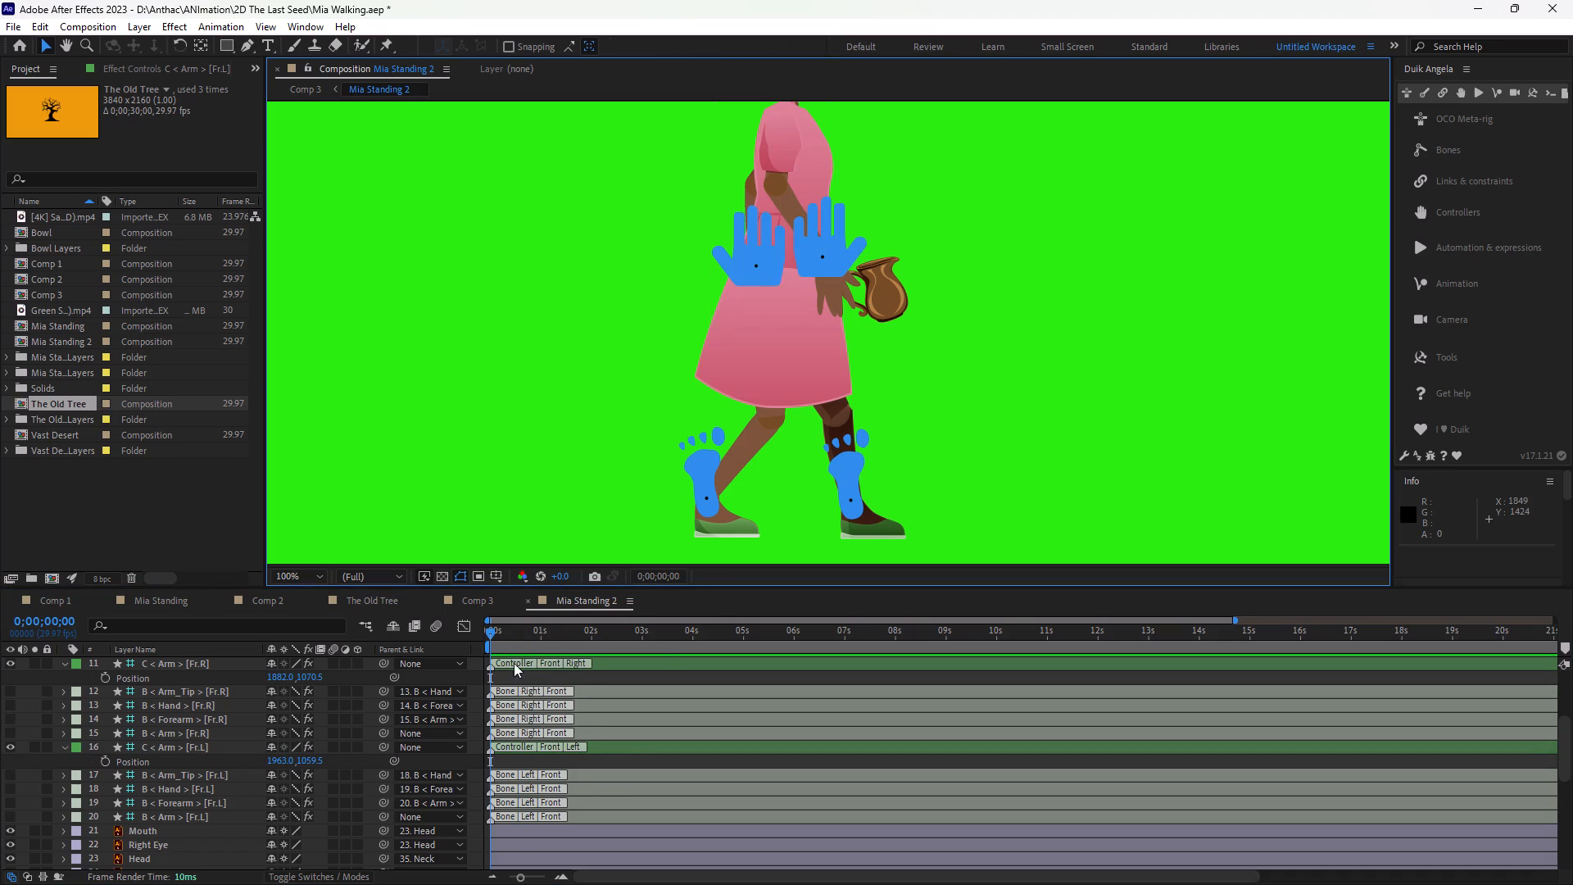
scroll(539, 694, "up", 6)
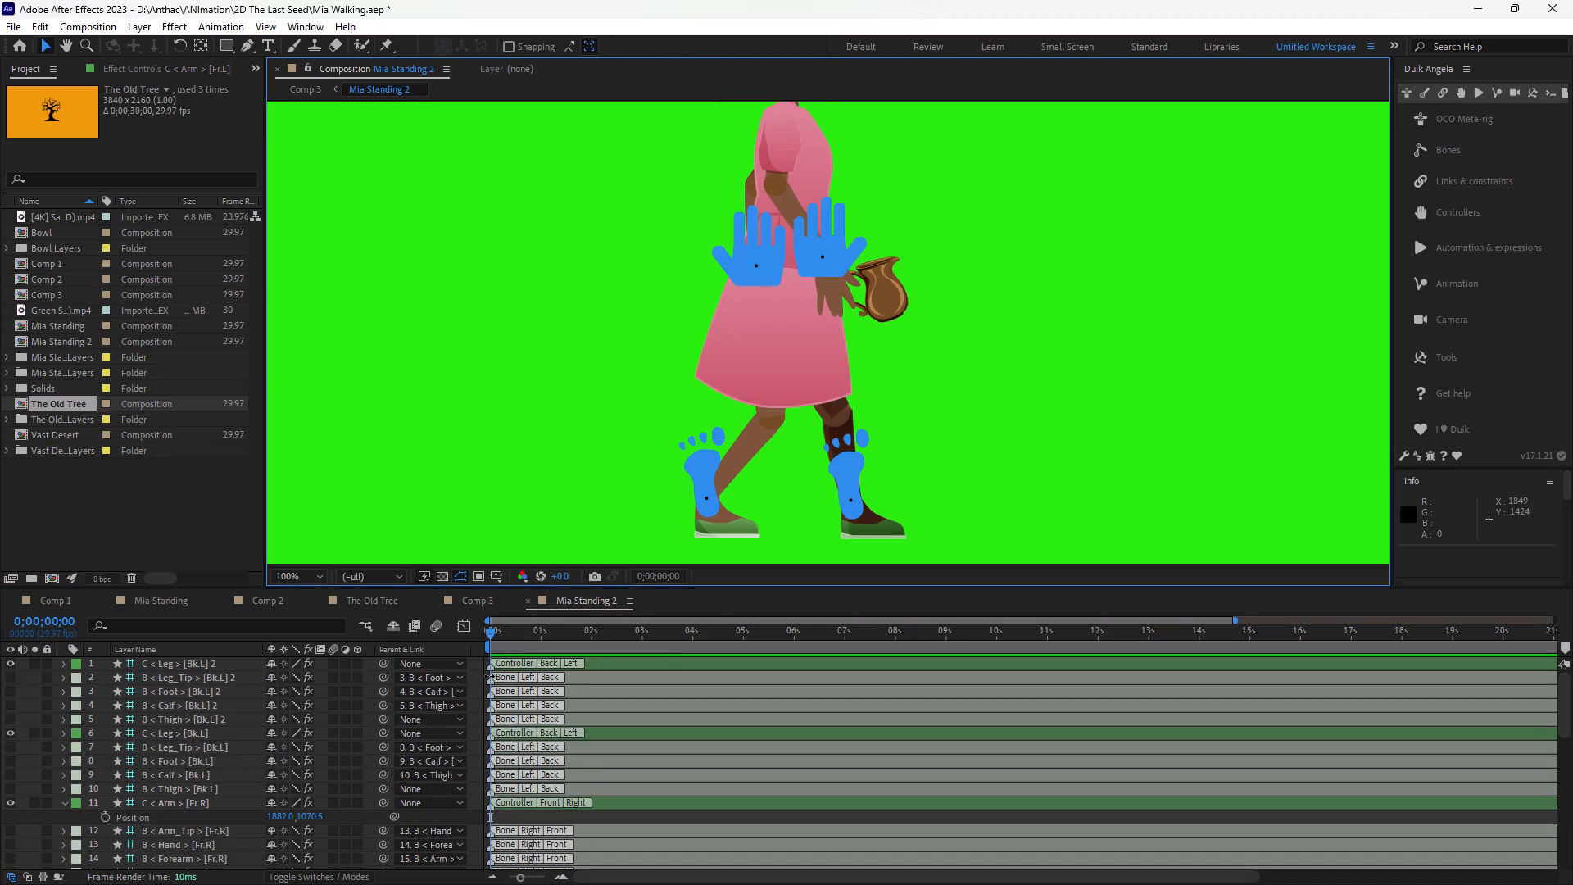
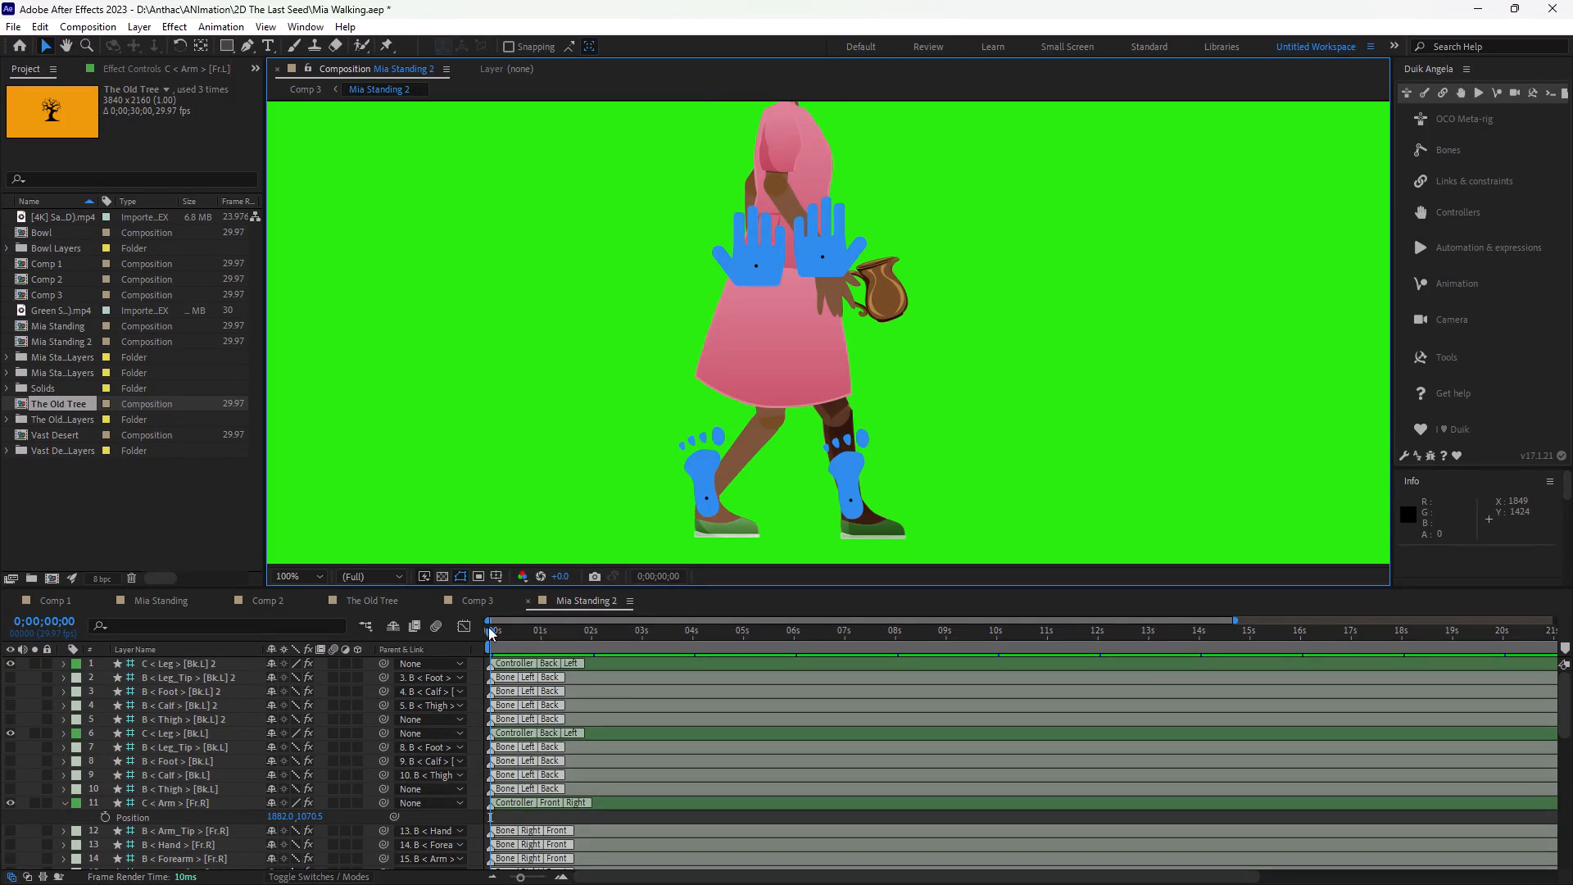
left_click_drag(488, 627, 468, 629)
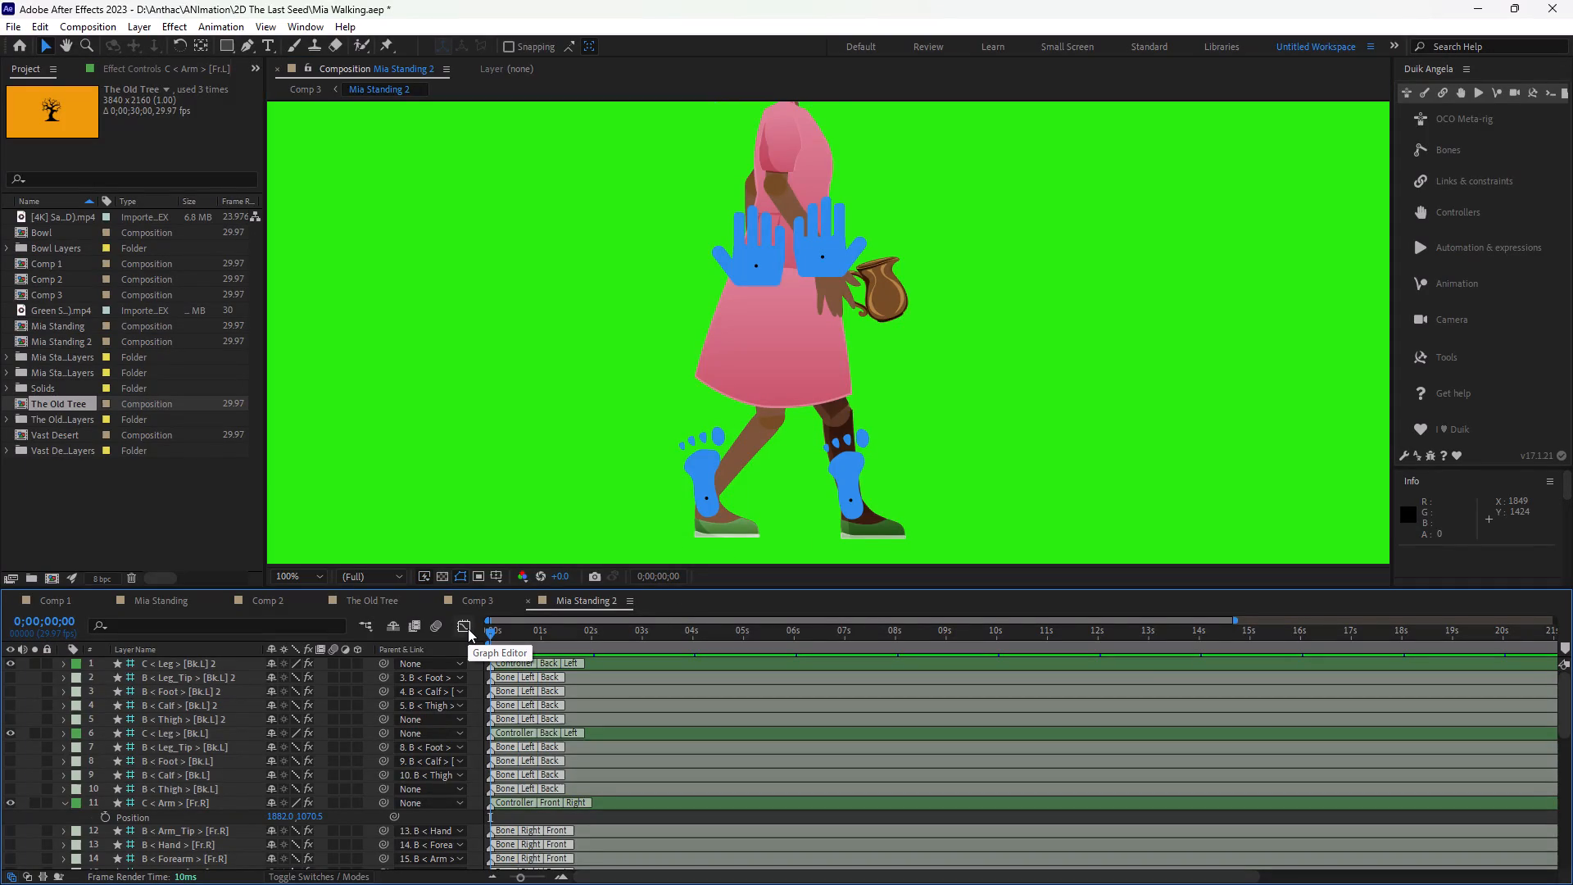
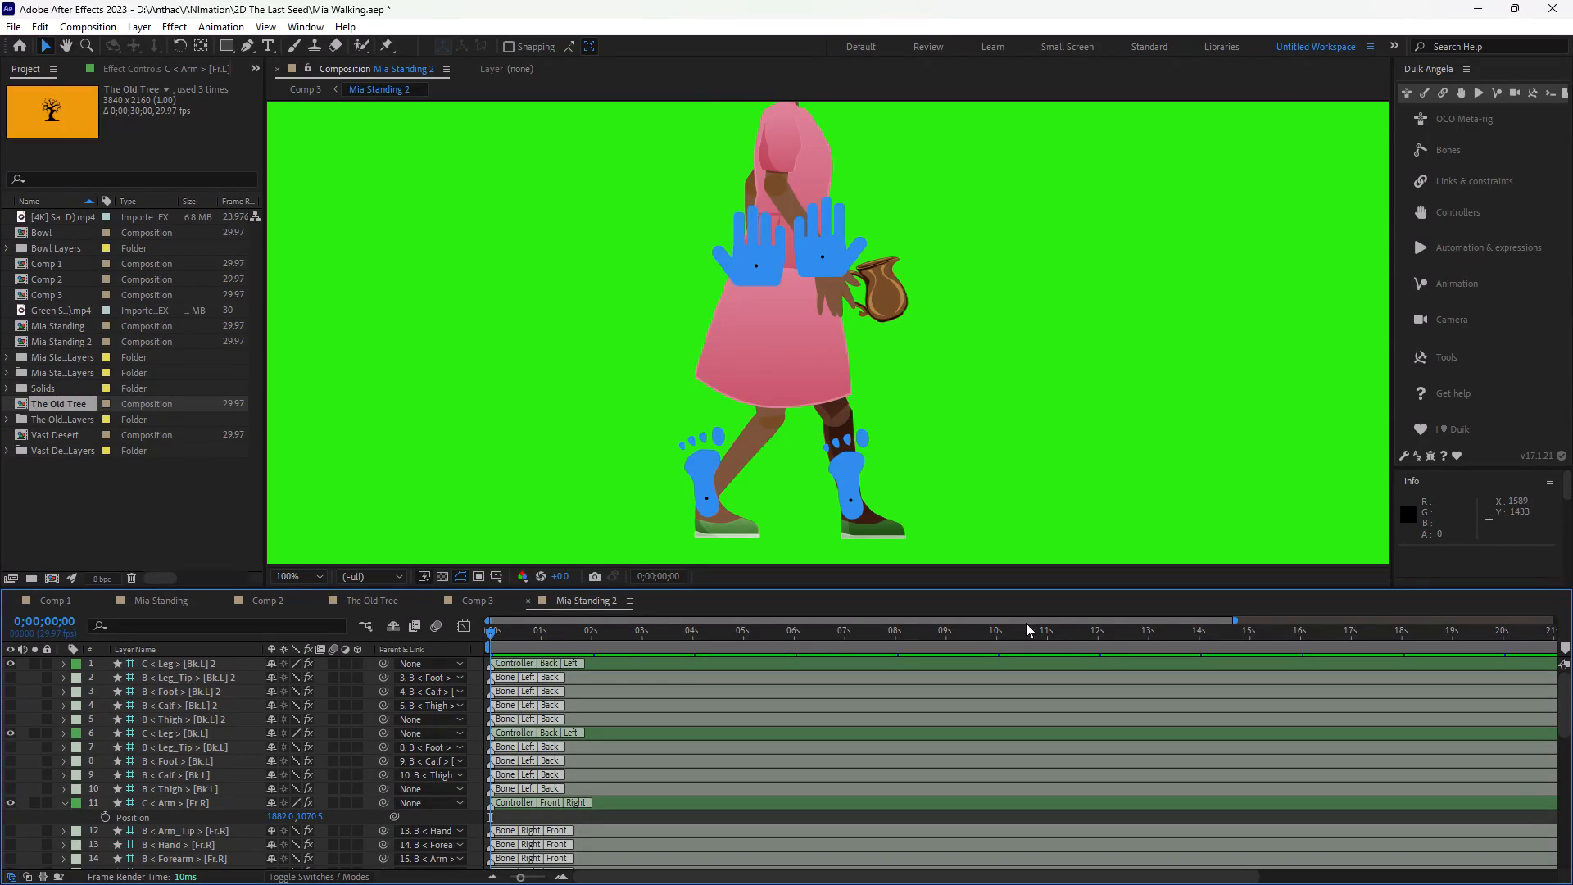
Examine the leg poses over the first second against the Position keyframes of the C < Leg > [Bk.L] 2 controller.
left_click_drag(1233, 617, 1099, 632)
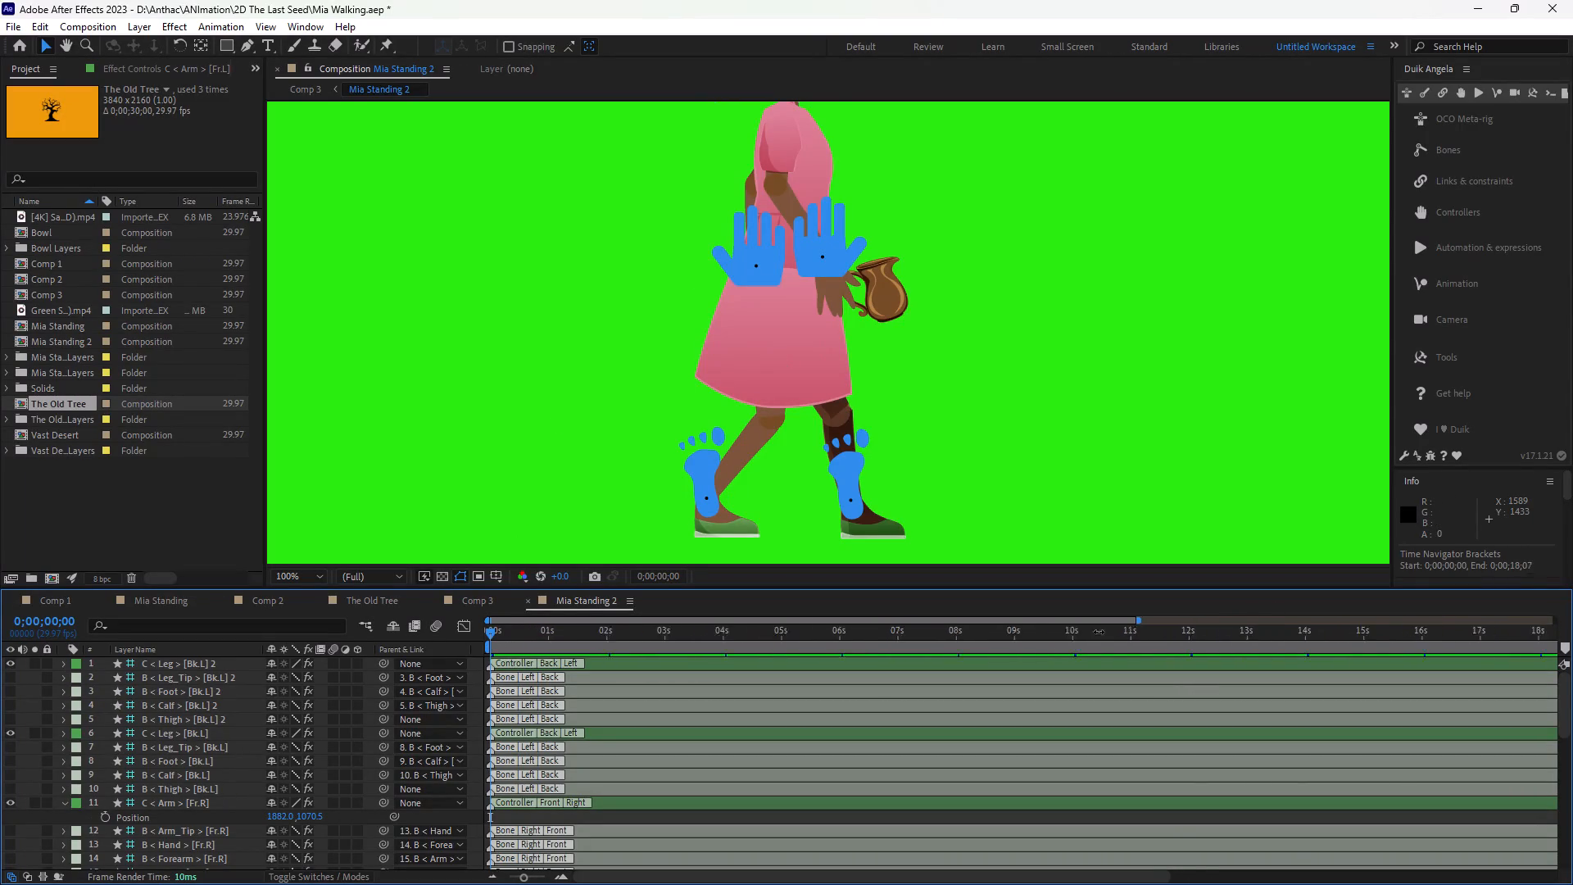
left_click_drag(1099, 632, 867, 664)
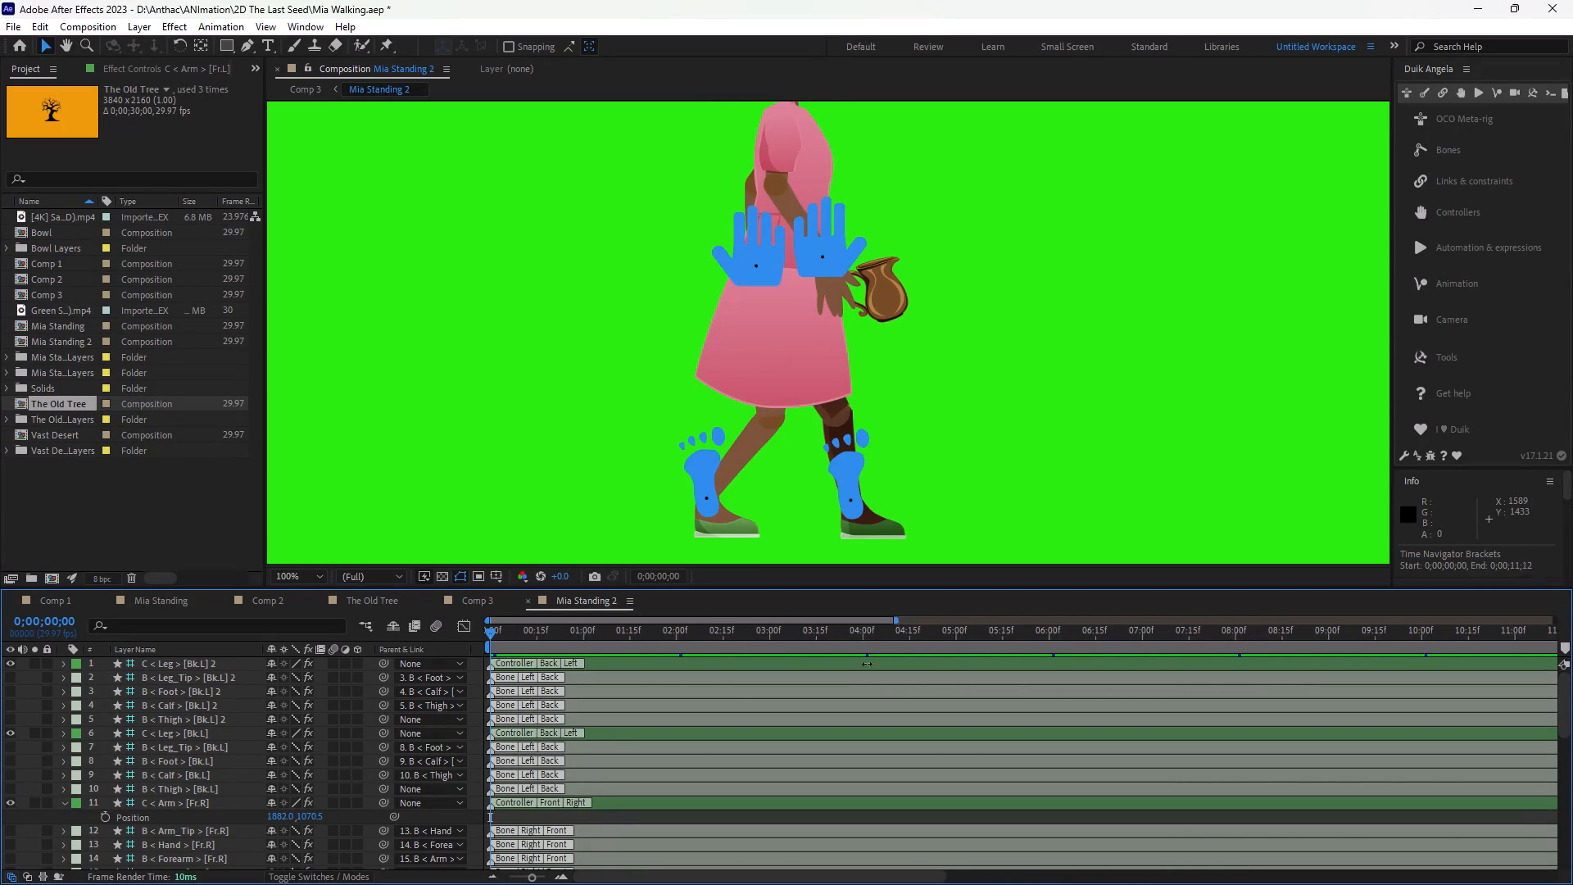
left_click_drag(867, 664, 856, 665)
left_click(61, 664)
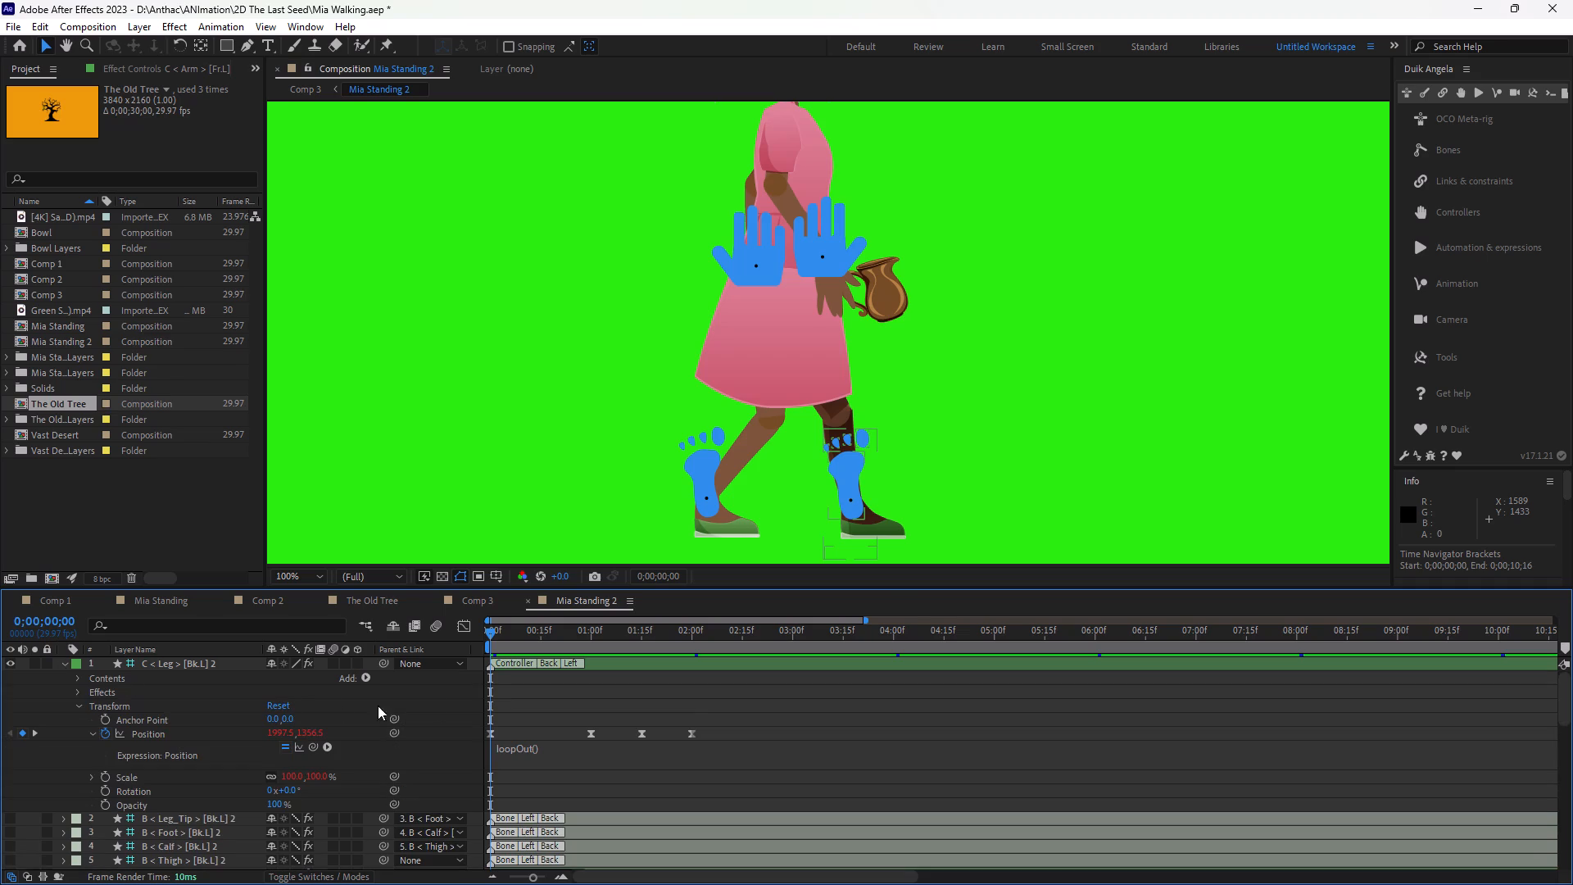
left_click_drag(866, 620, 804, 626)
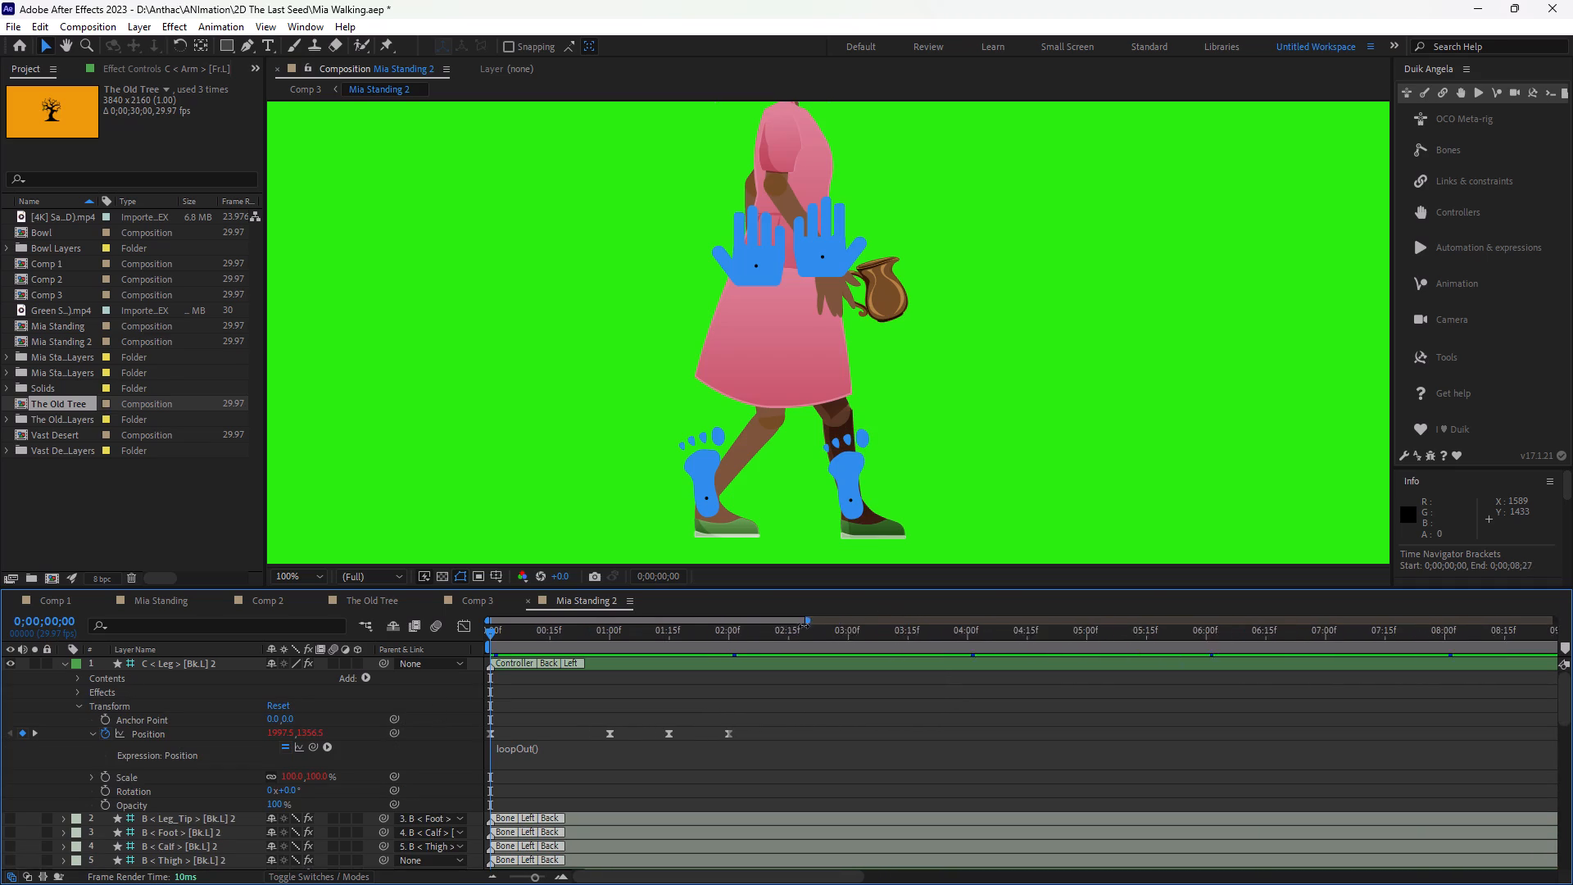
left_click_drag(804, 626, 793, 628)
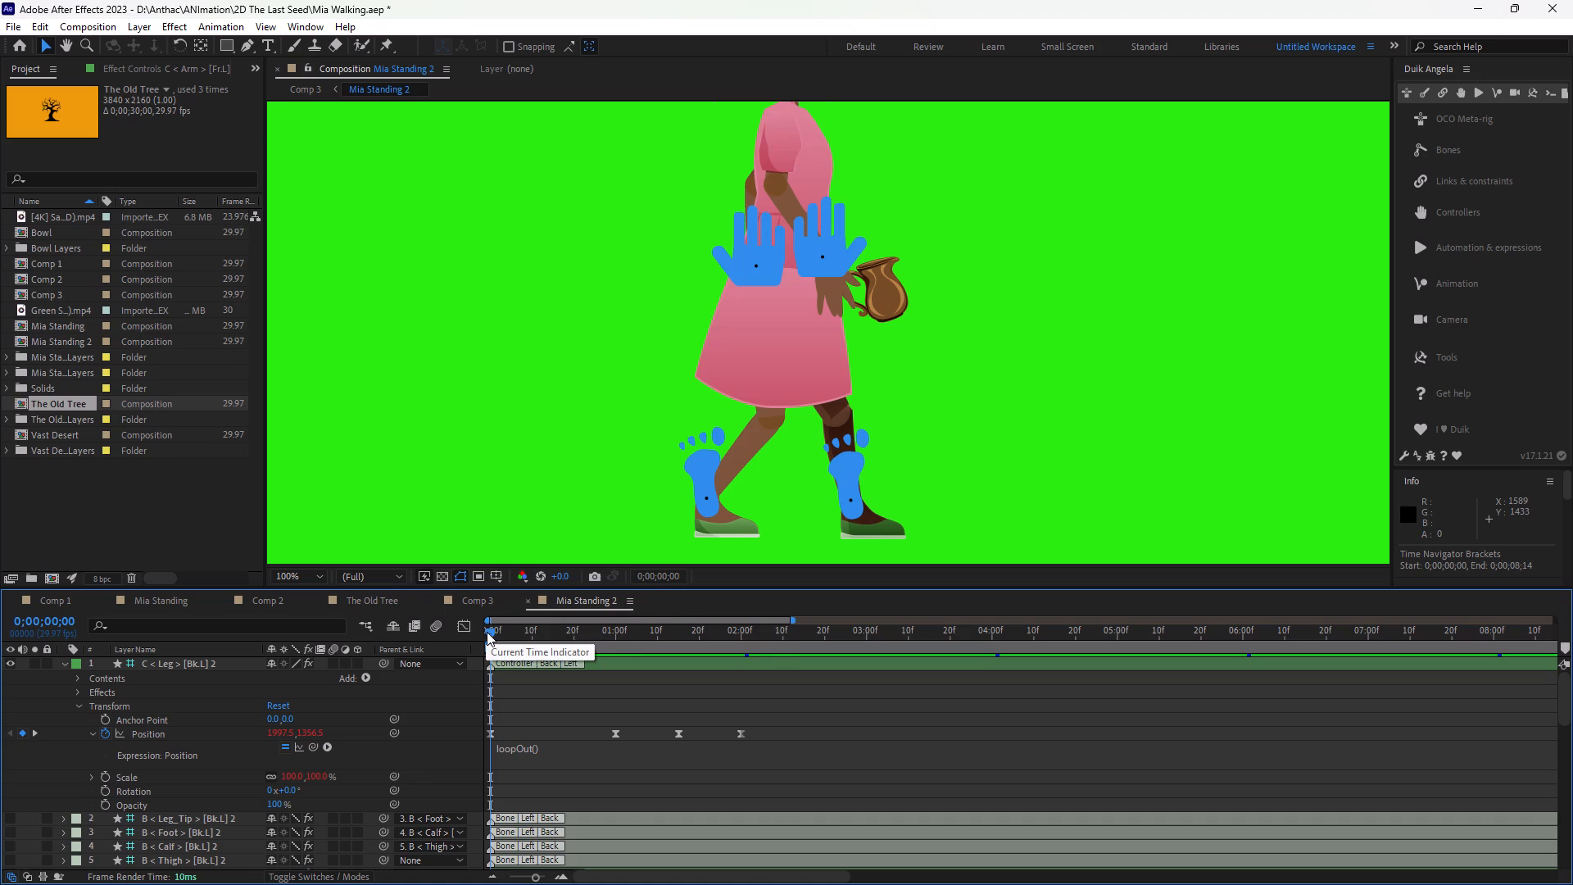
left_click_drag(487, 632, 557, 637)
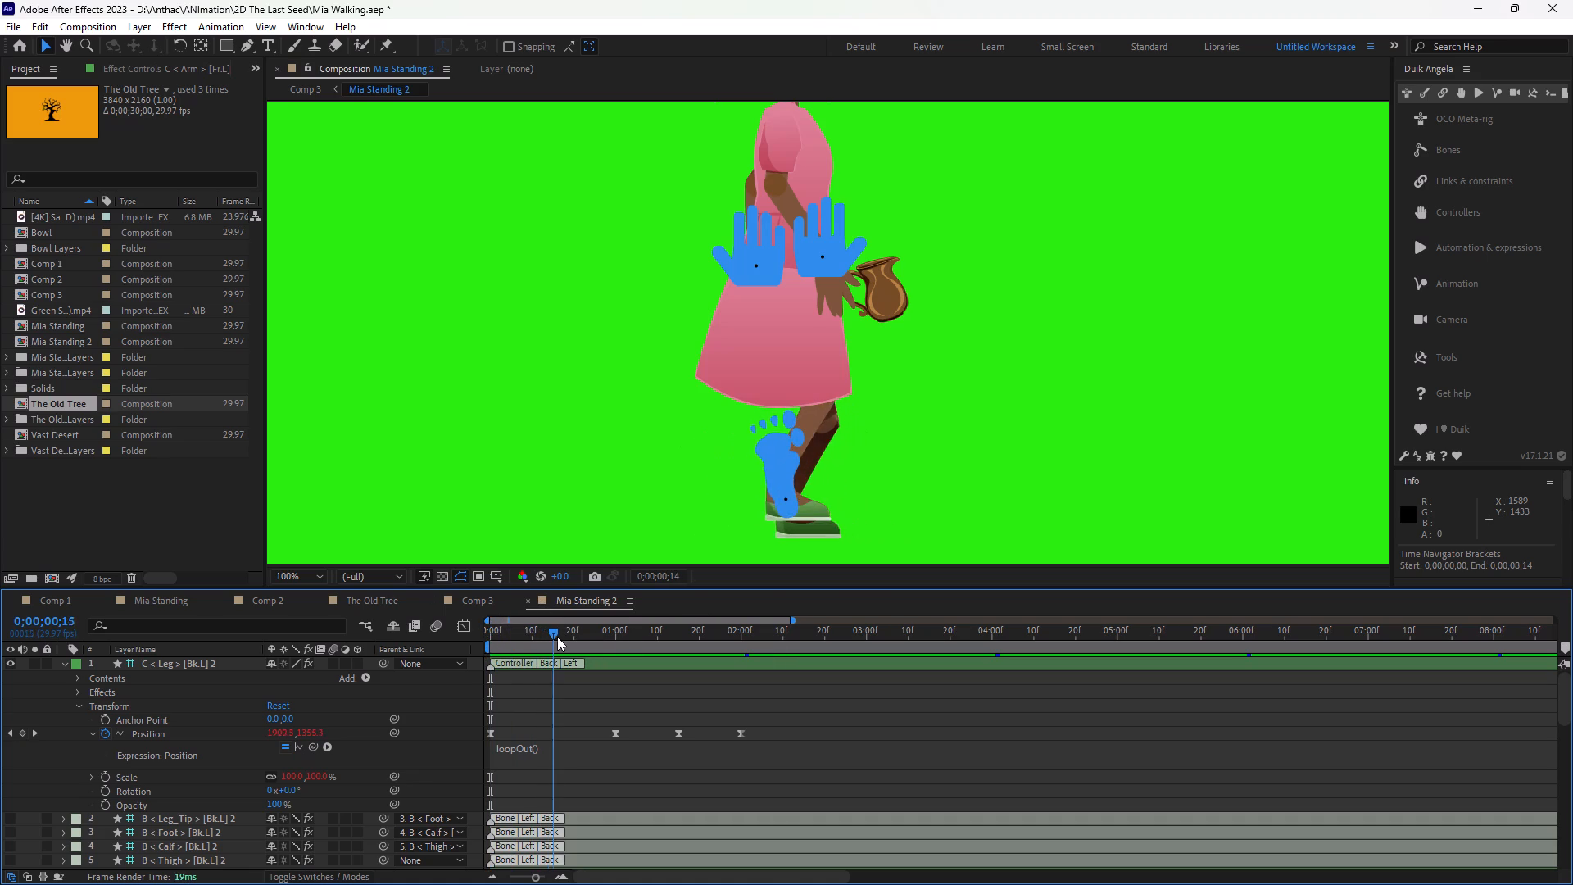
left_click_drag(557, 637, 590, 639)
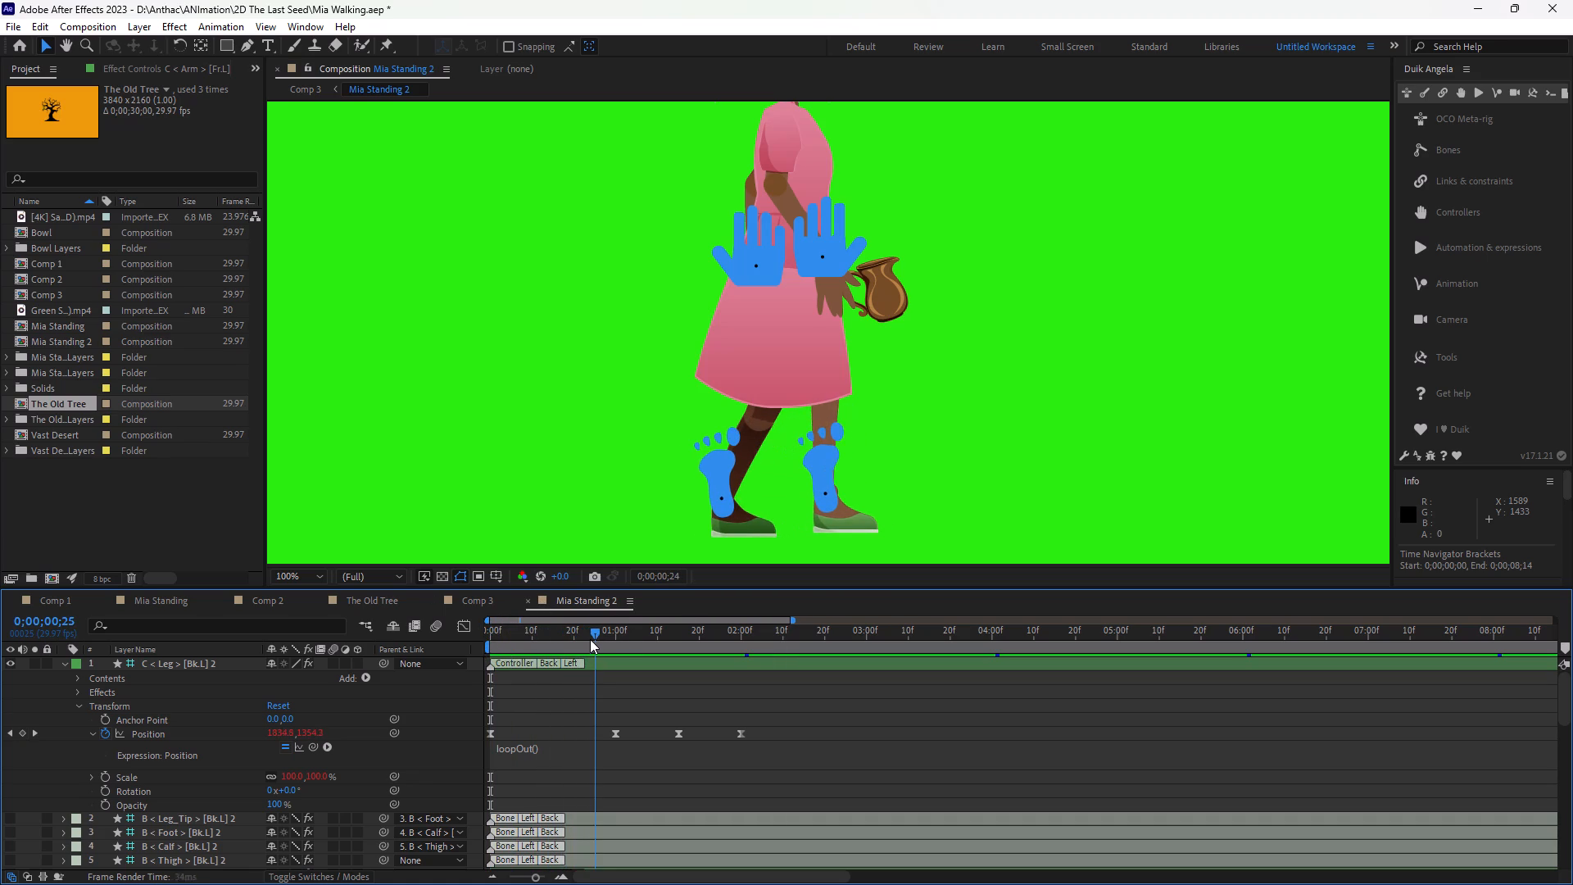
left_click_drag(590, 639, 610, 639)
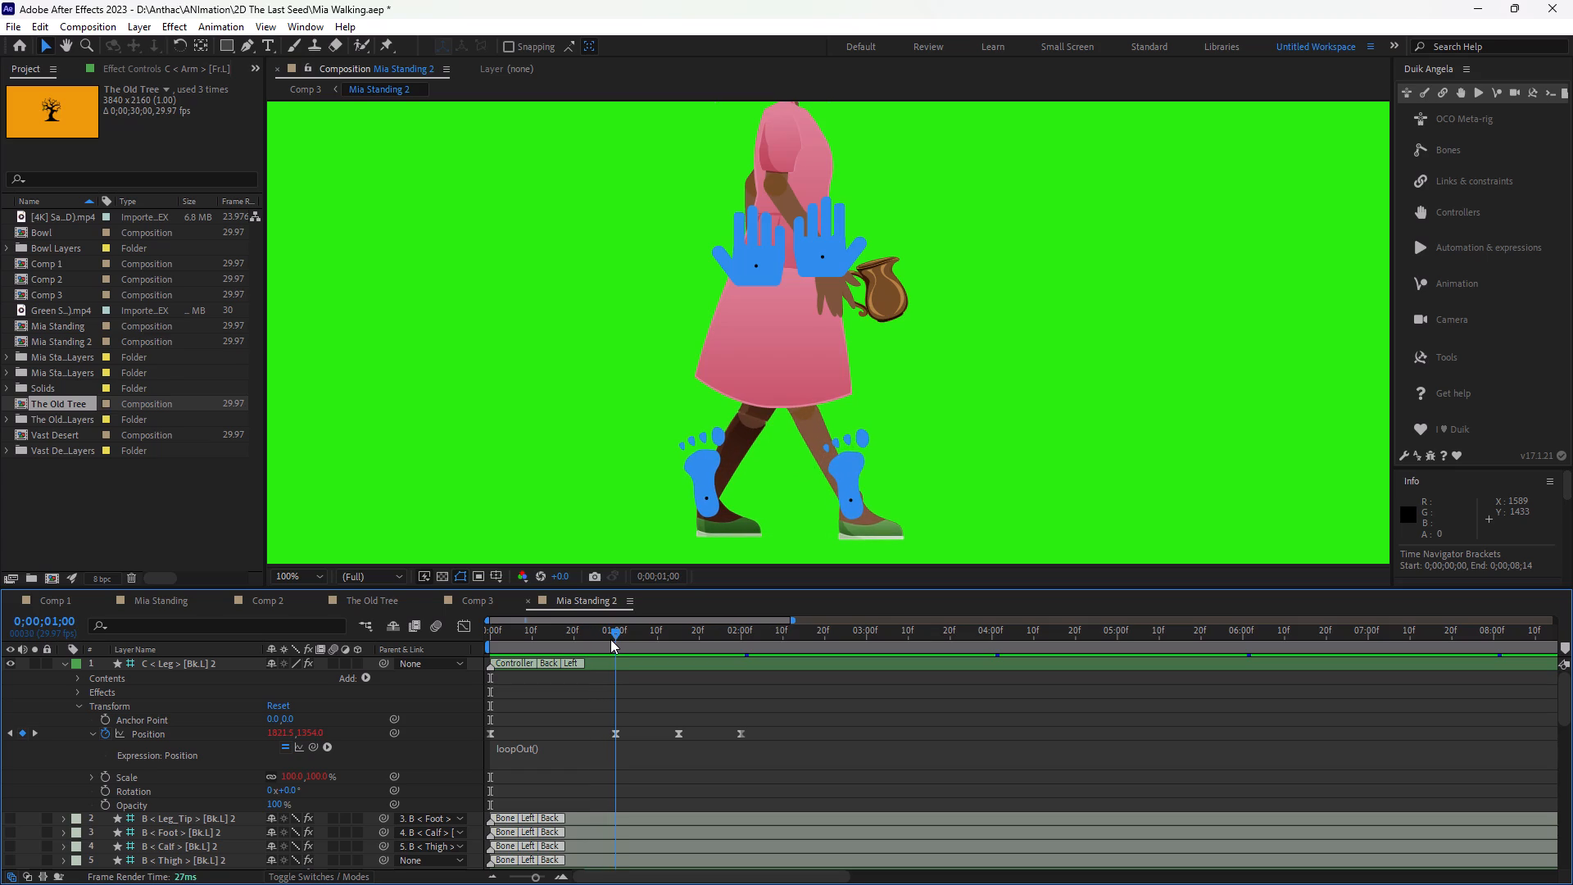
left_click_drag(610, 639, 611, 639)
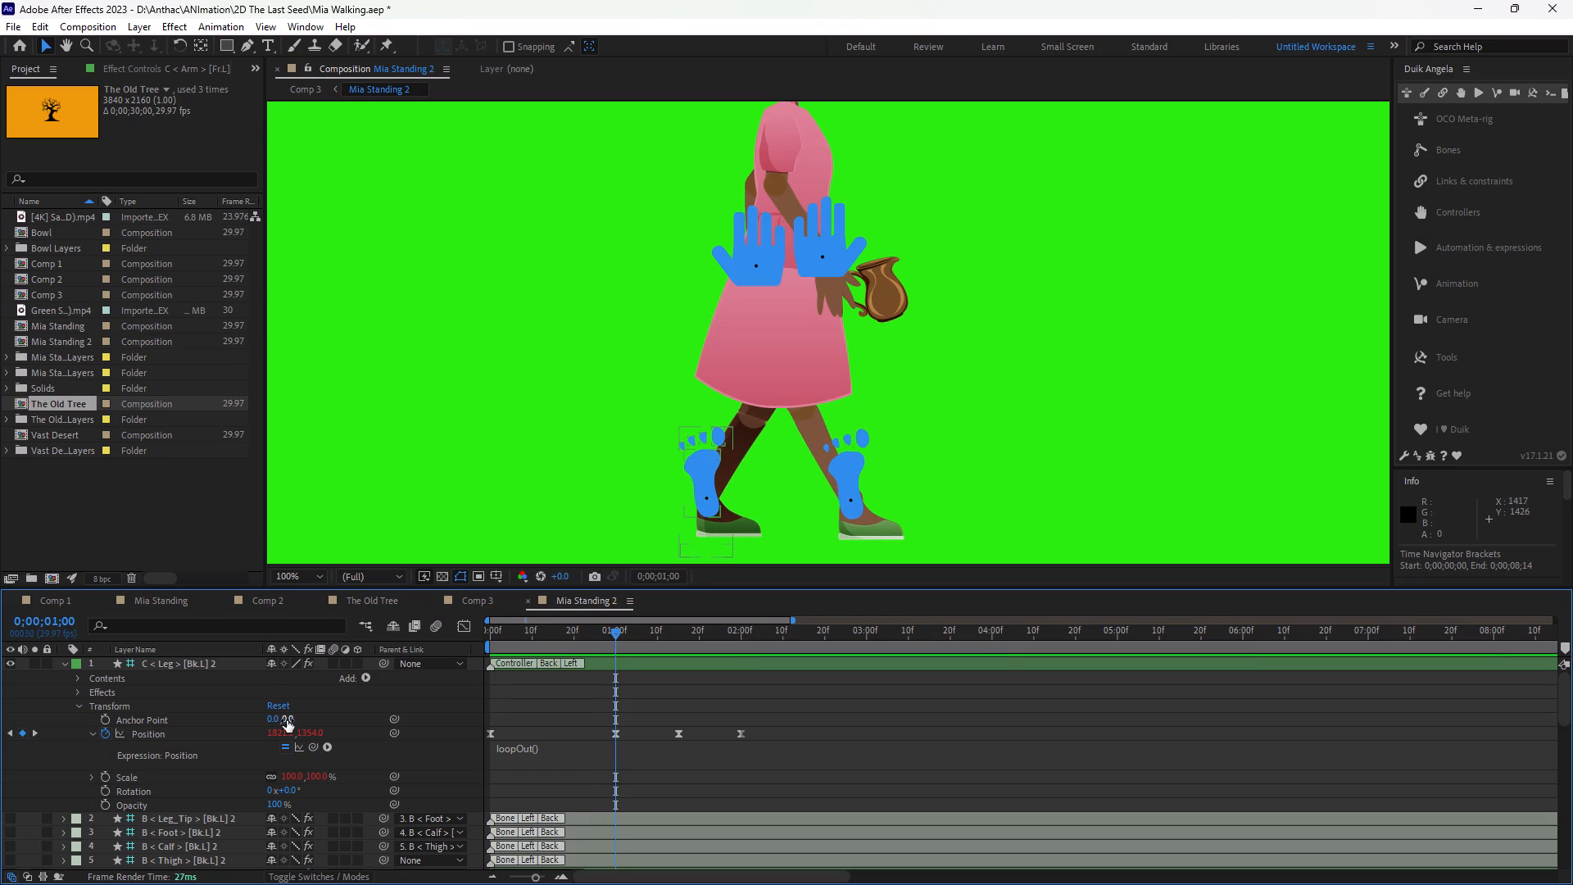
scroll(261, 721, "up", 9)
scroll(202, 699, "down", 1)
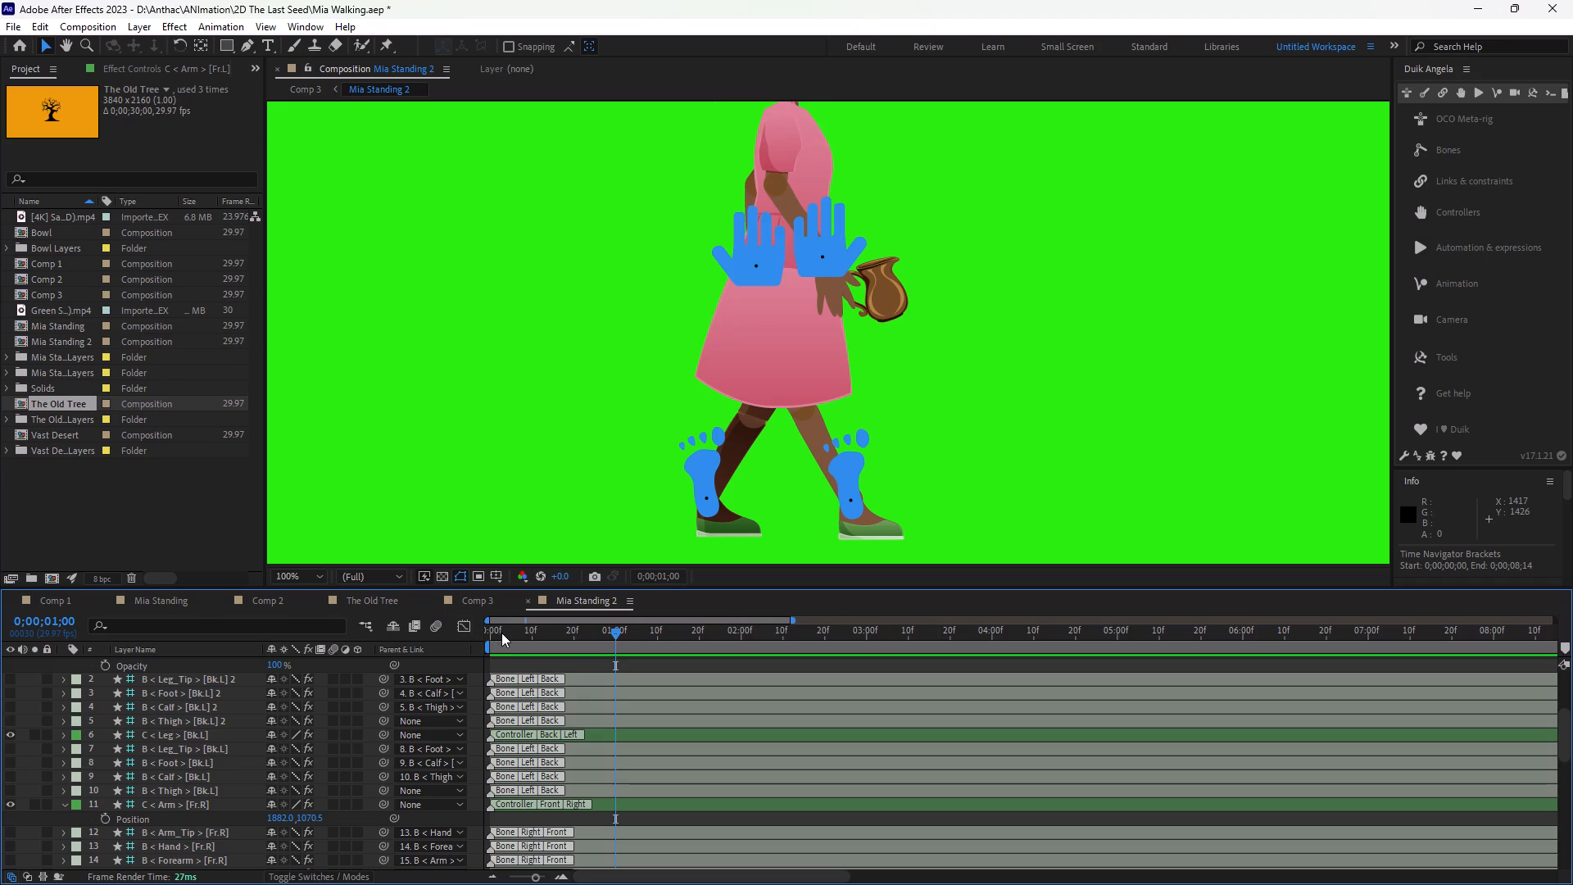
At the first frame, start Position keyframing on both arm controllers, C < Arm > [Fr.R] and C < Arm > [Fr.L].
left_click_drag(501, 633, 442, 633)
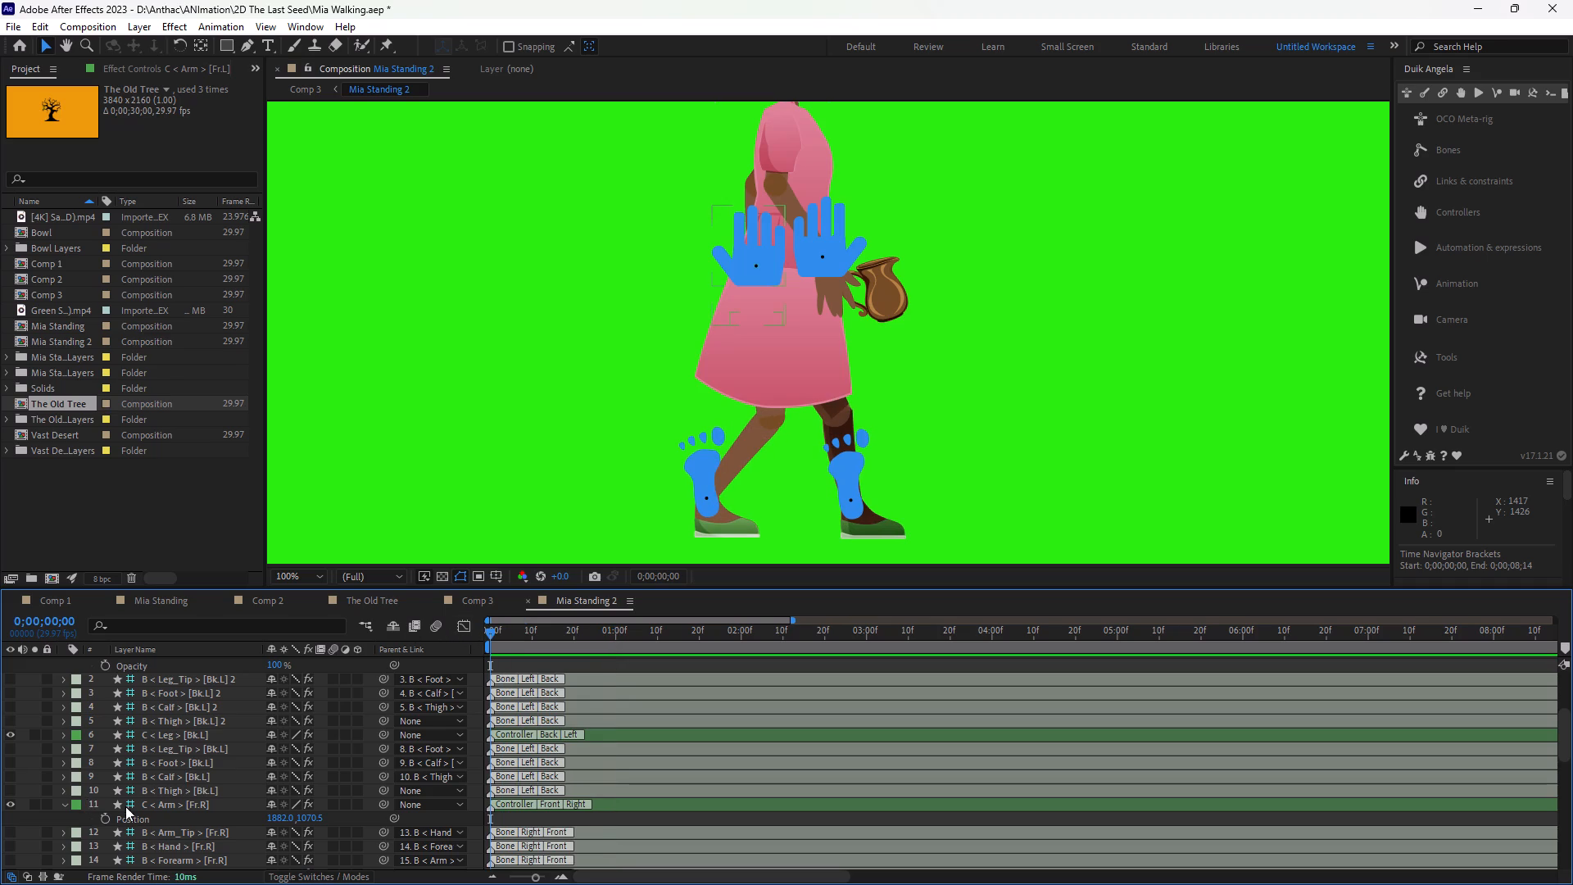
left_click(105, 821)
scroll(183, 799, "down", 1)
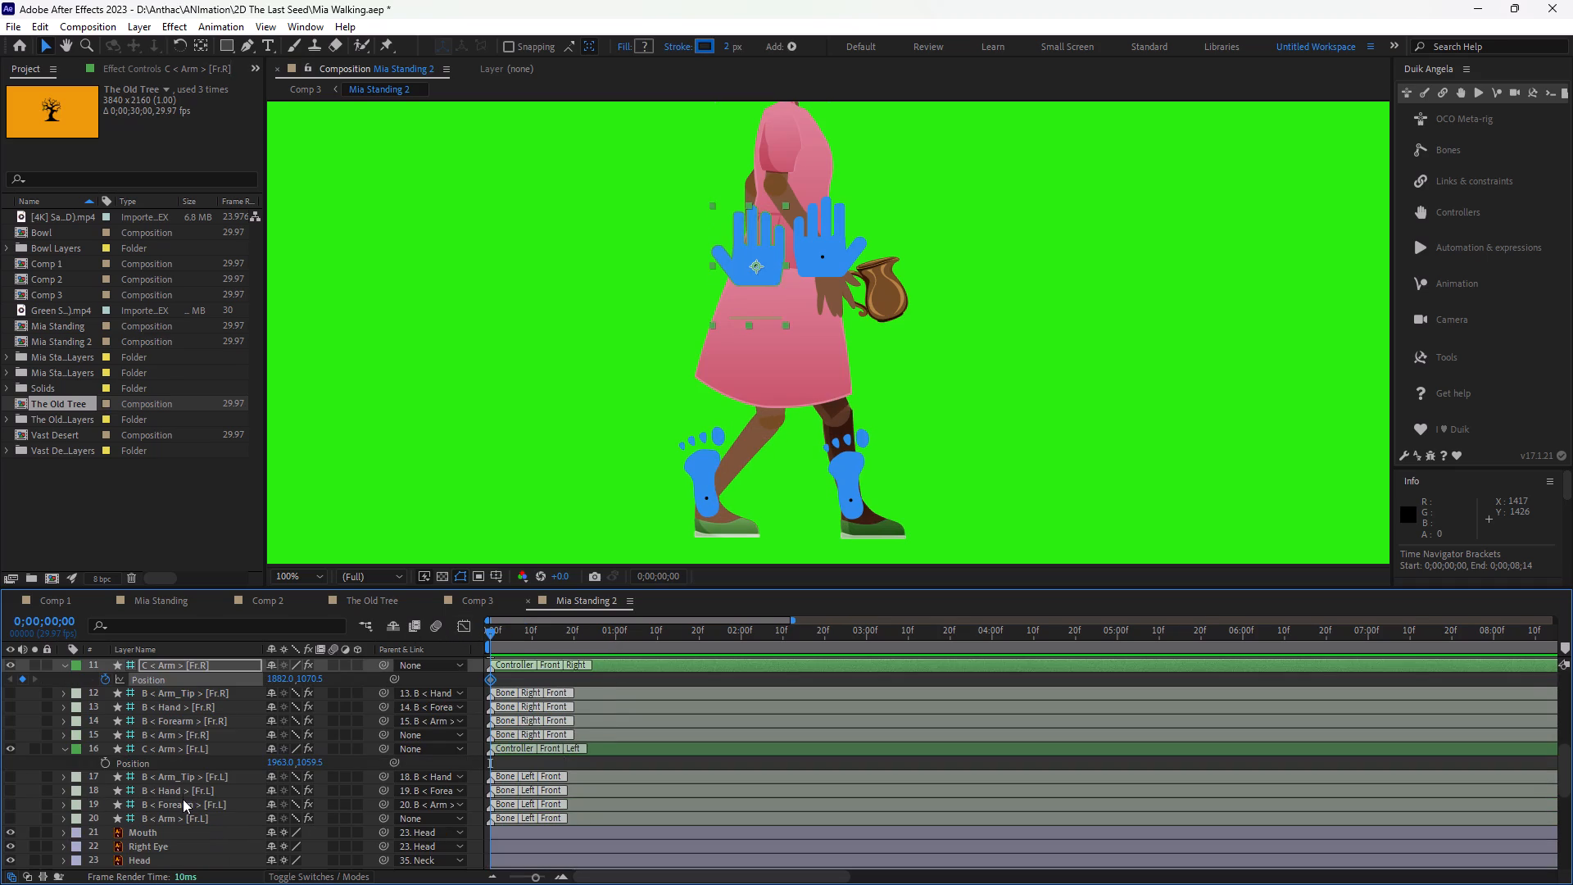
left_click(107, 761)
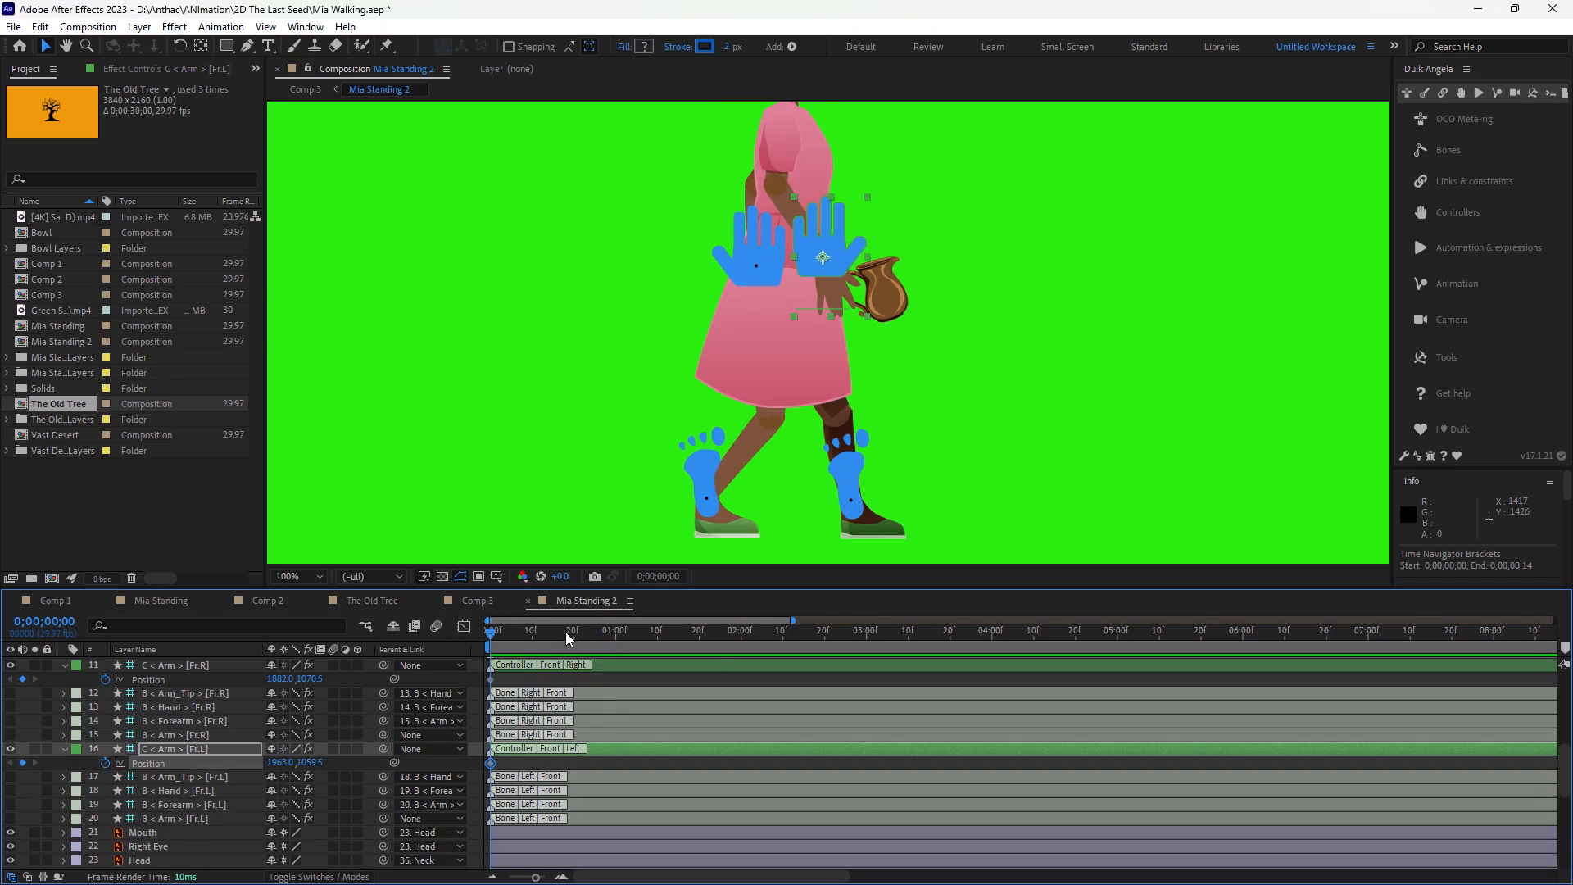
At 0;00;01;00, the leg controller's second keyframe, swing the C < Arm > [Fr.L] controller back to X position 1851.
left_click(574, 633)
scroll(629, 728, "up", 3)
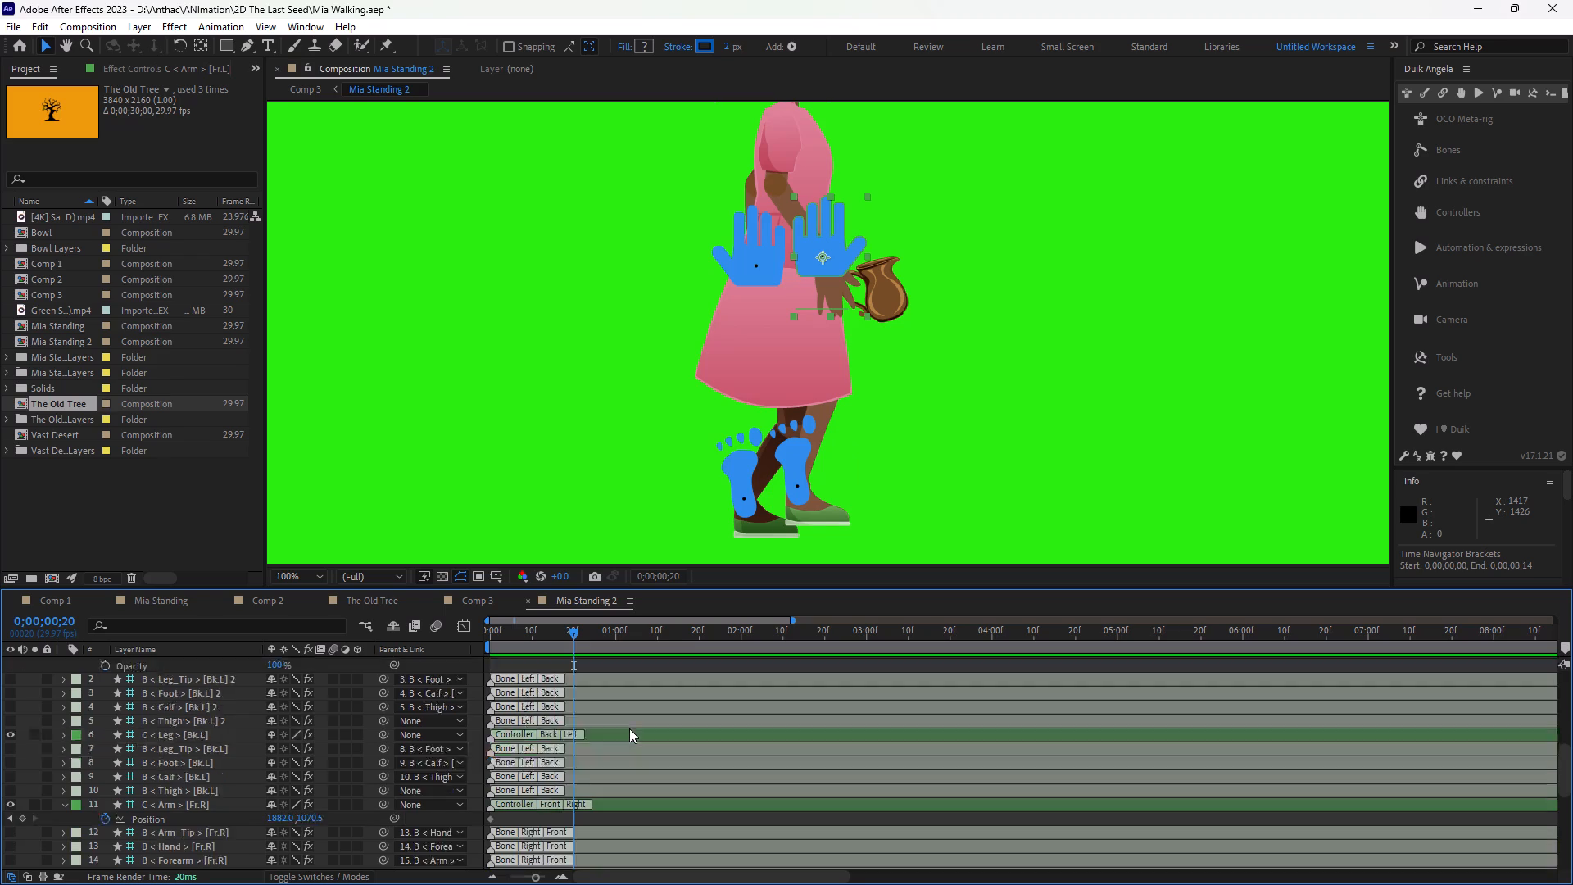
scroll(629, 728, "up", 1)
left_click(614, 633)
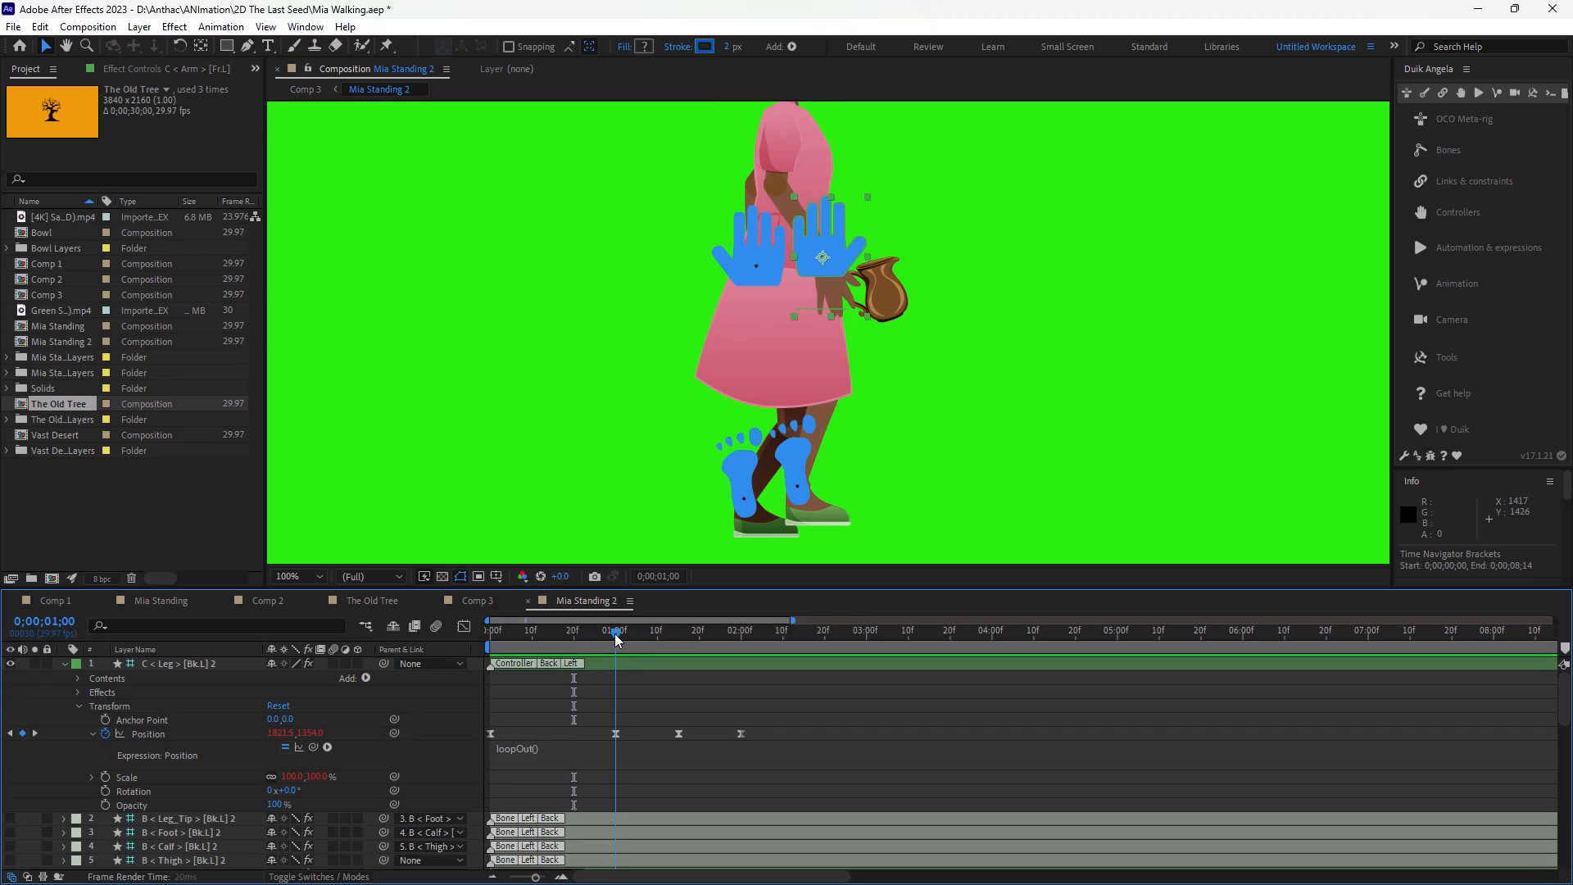
left_click(618, 733)
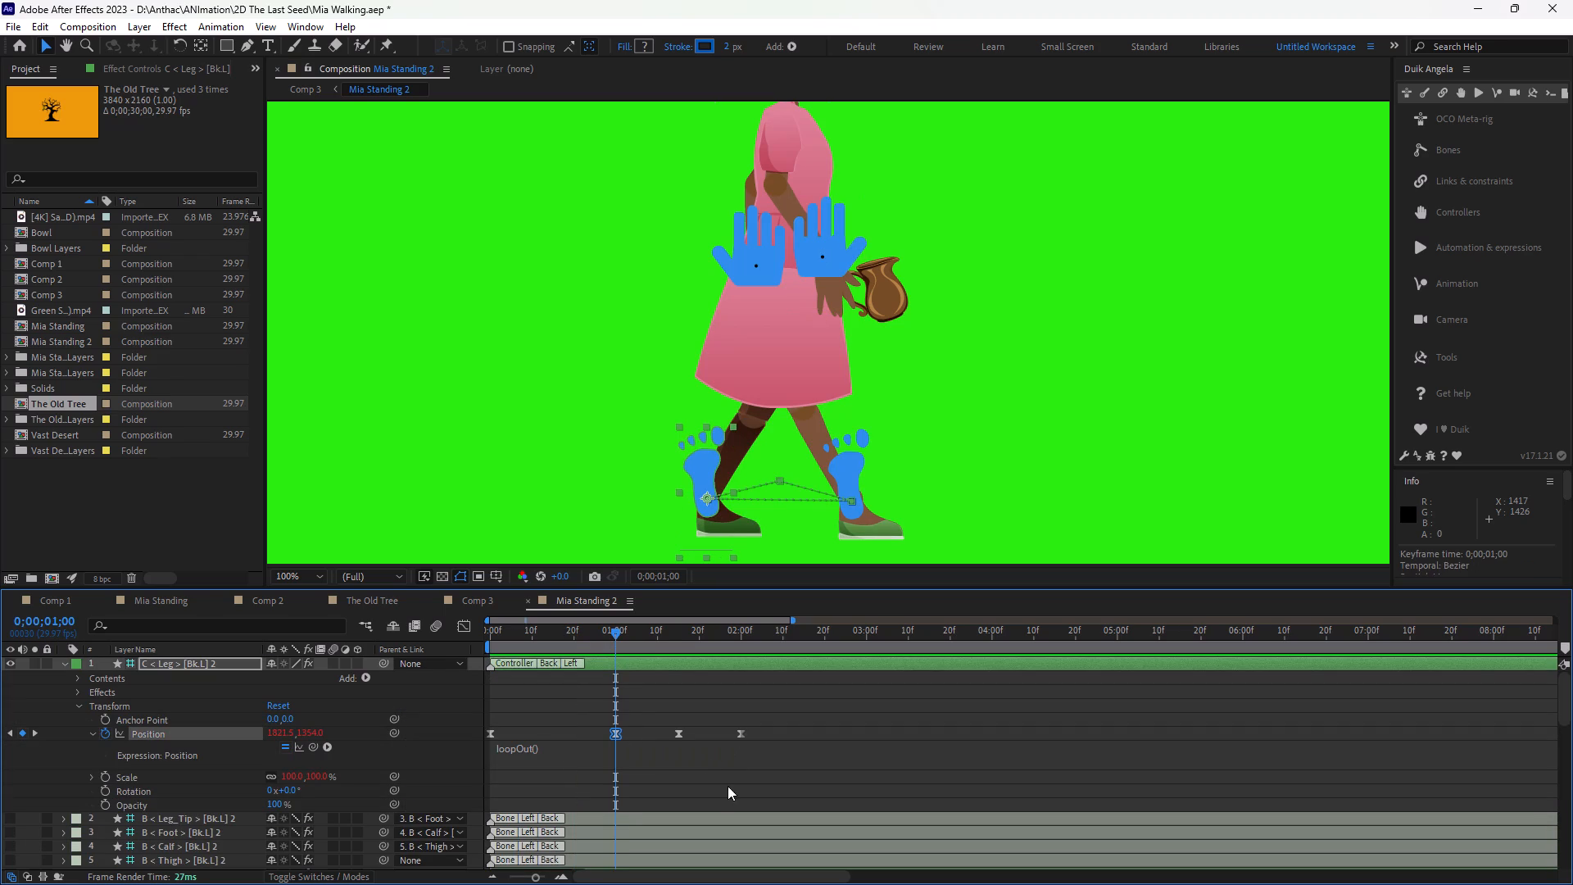
scroll(694, 772, "down", 2)
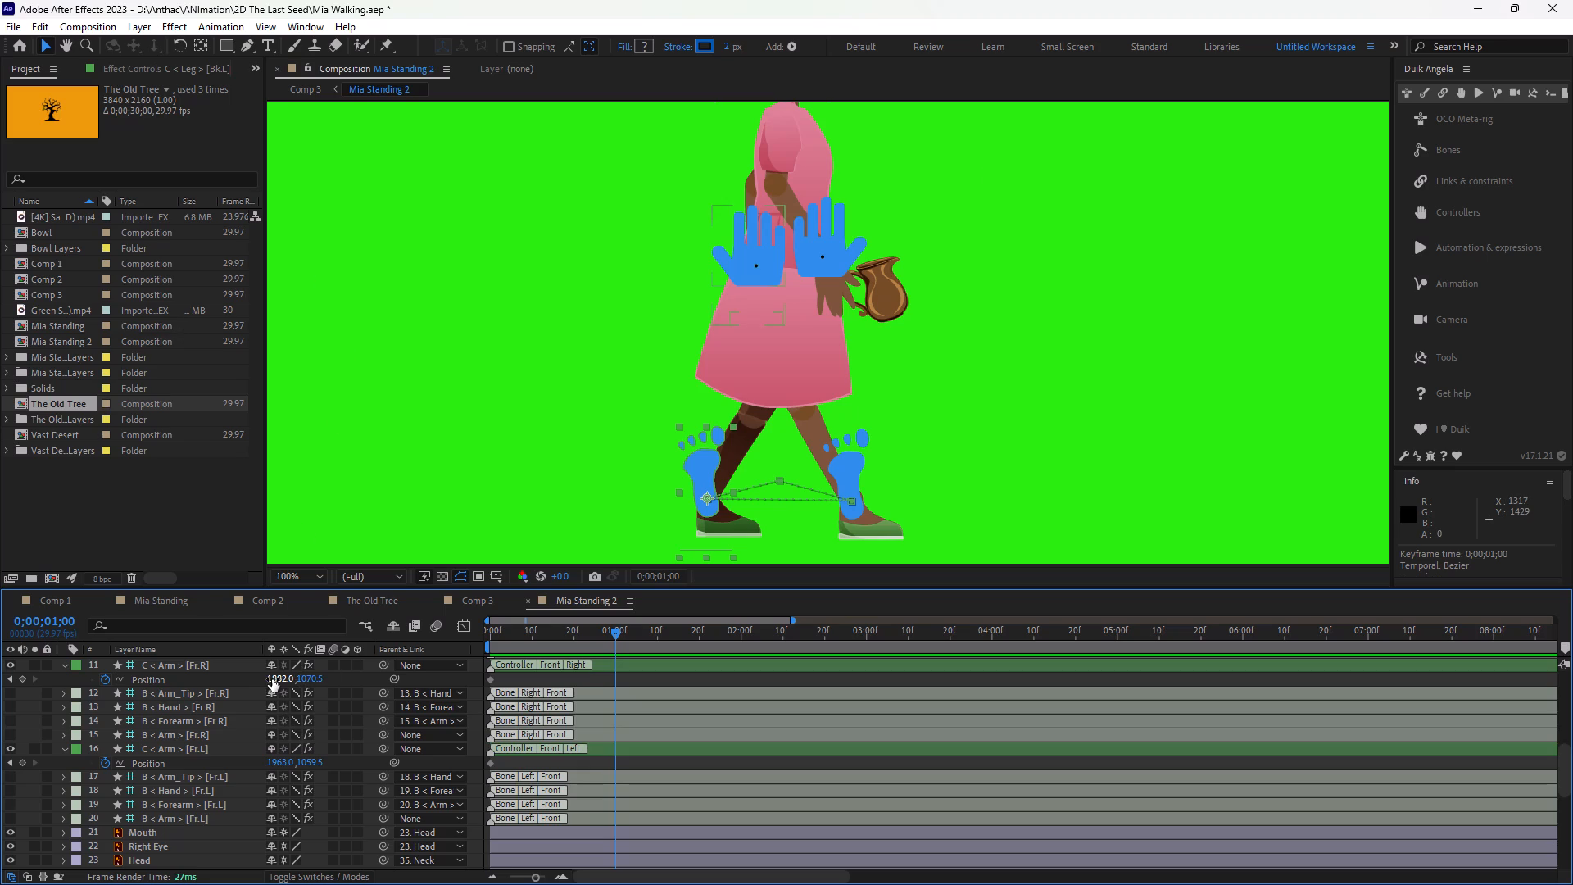
left_click_drag(272, 679, 233, 681)
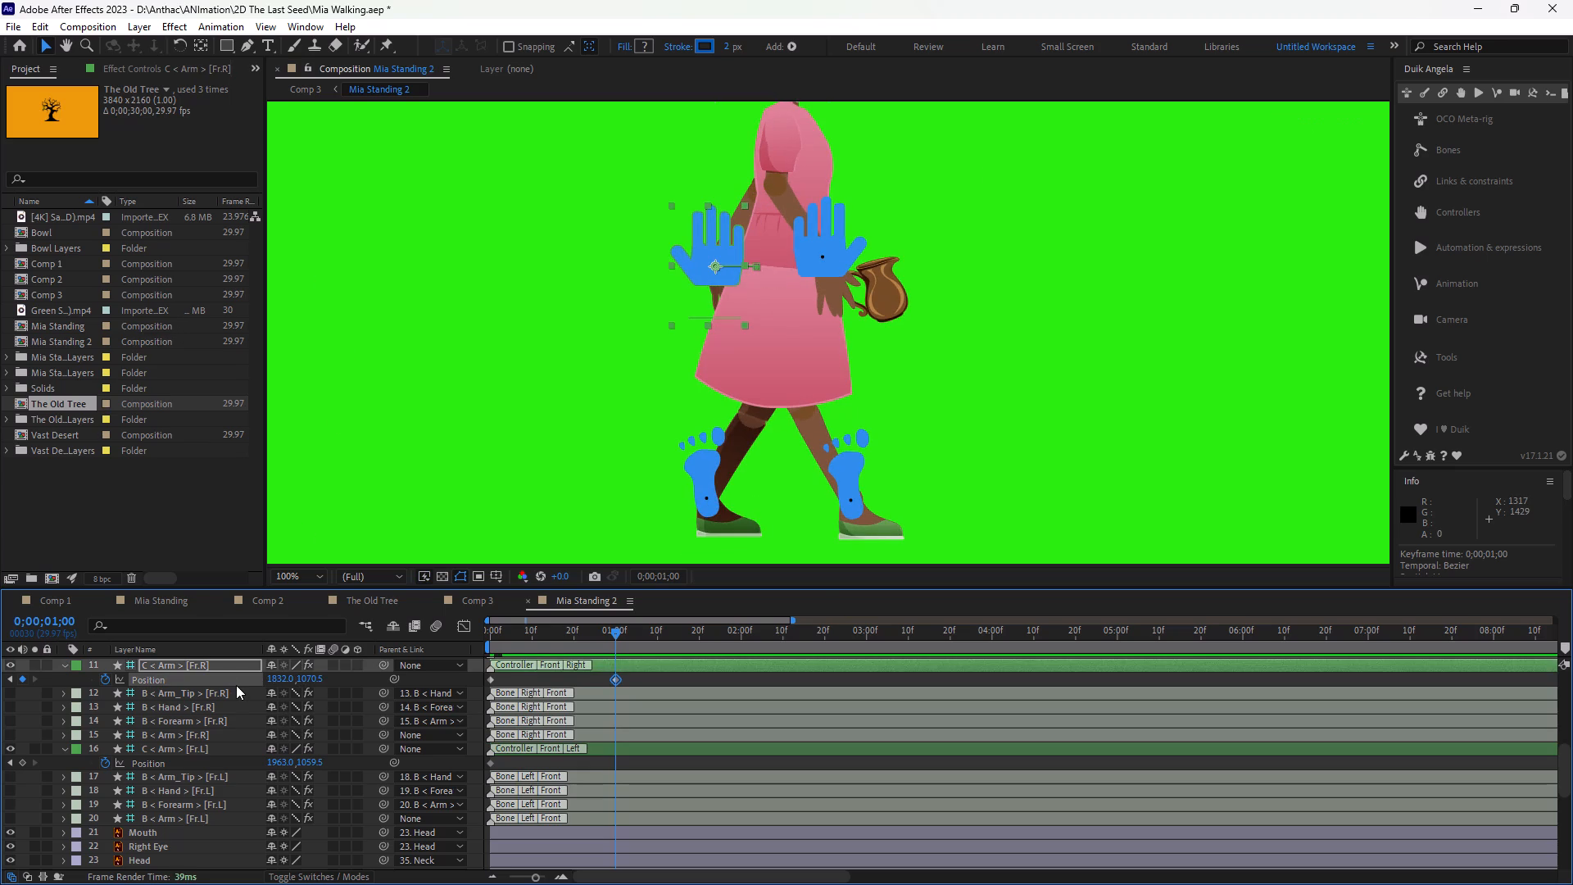
key("ctrl+z")
left_click_drag(279, 760, 276, 760)
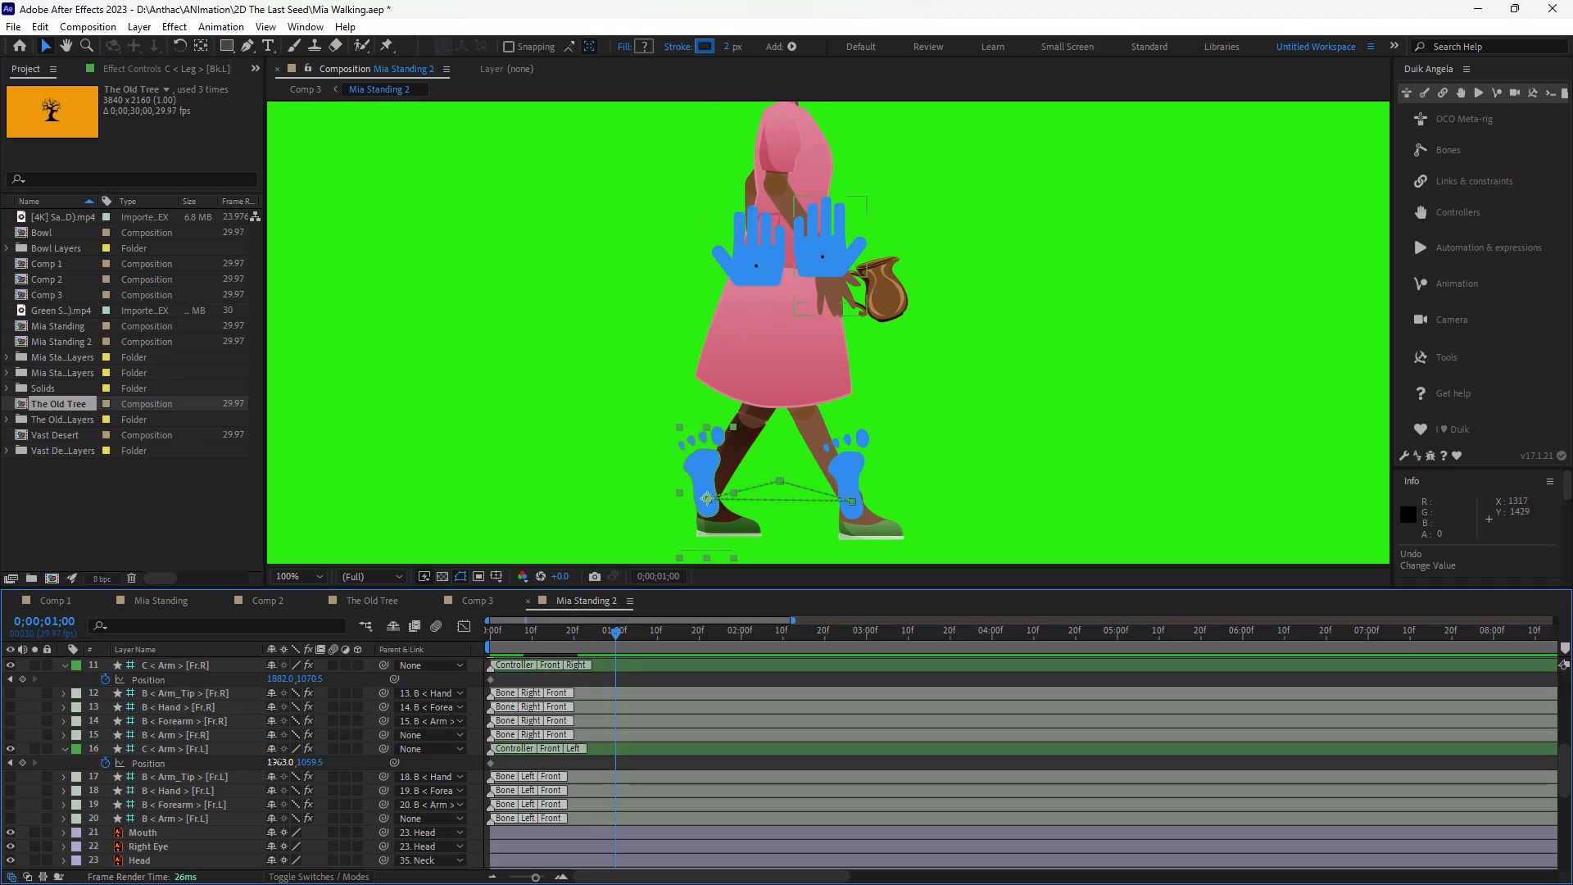
left_click_drag(276, 760, 225, 771)
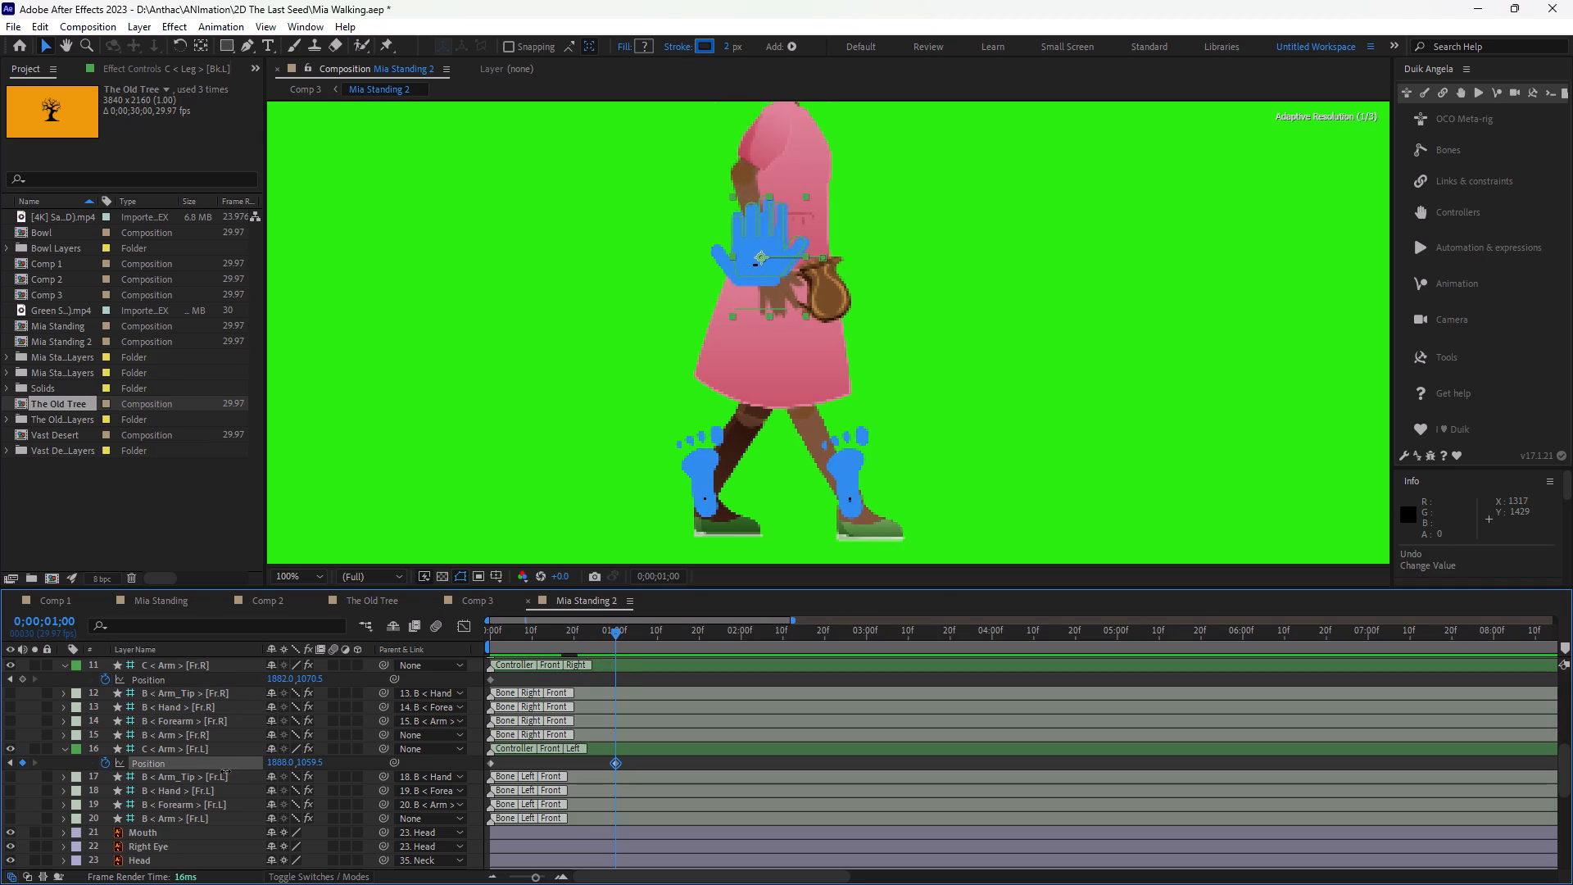
left_click_drag(225, 771, 209, 776)
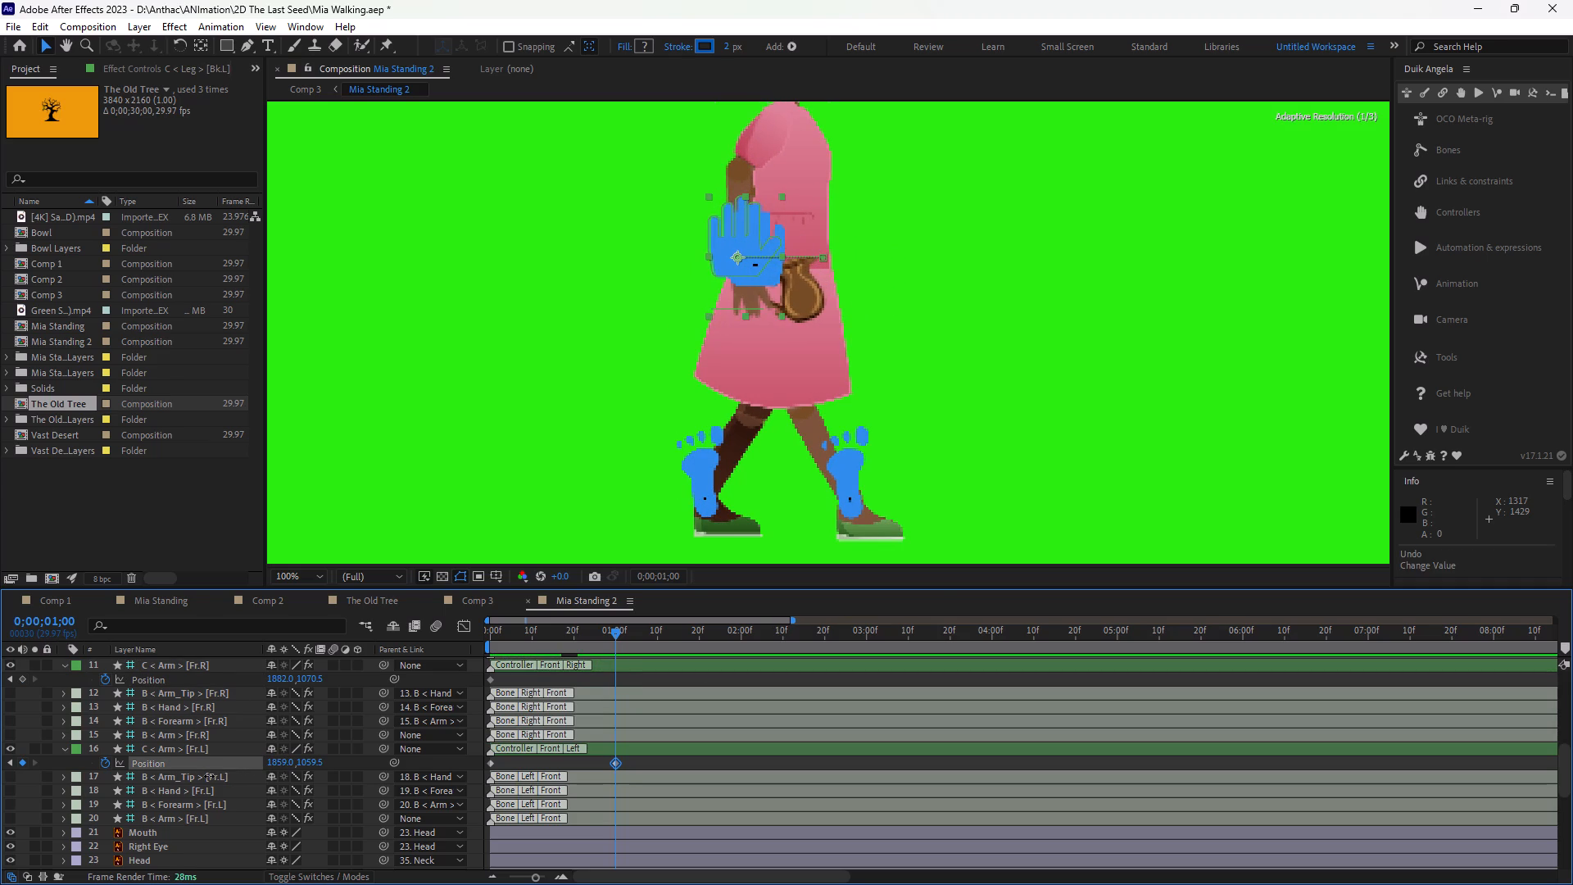
left_click_drag(209, 776, 208, 776)
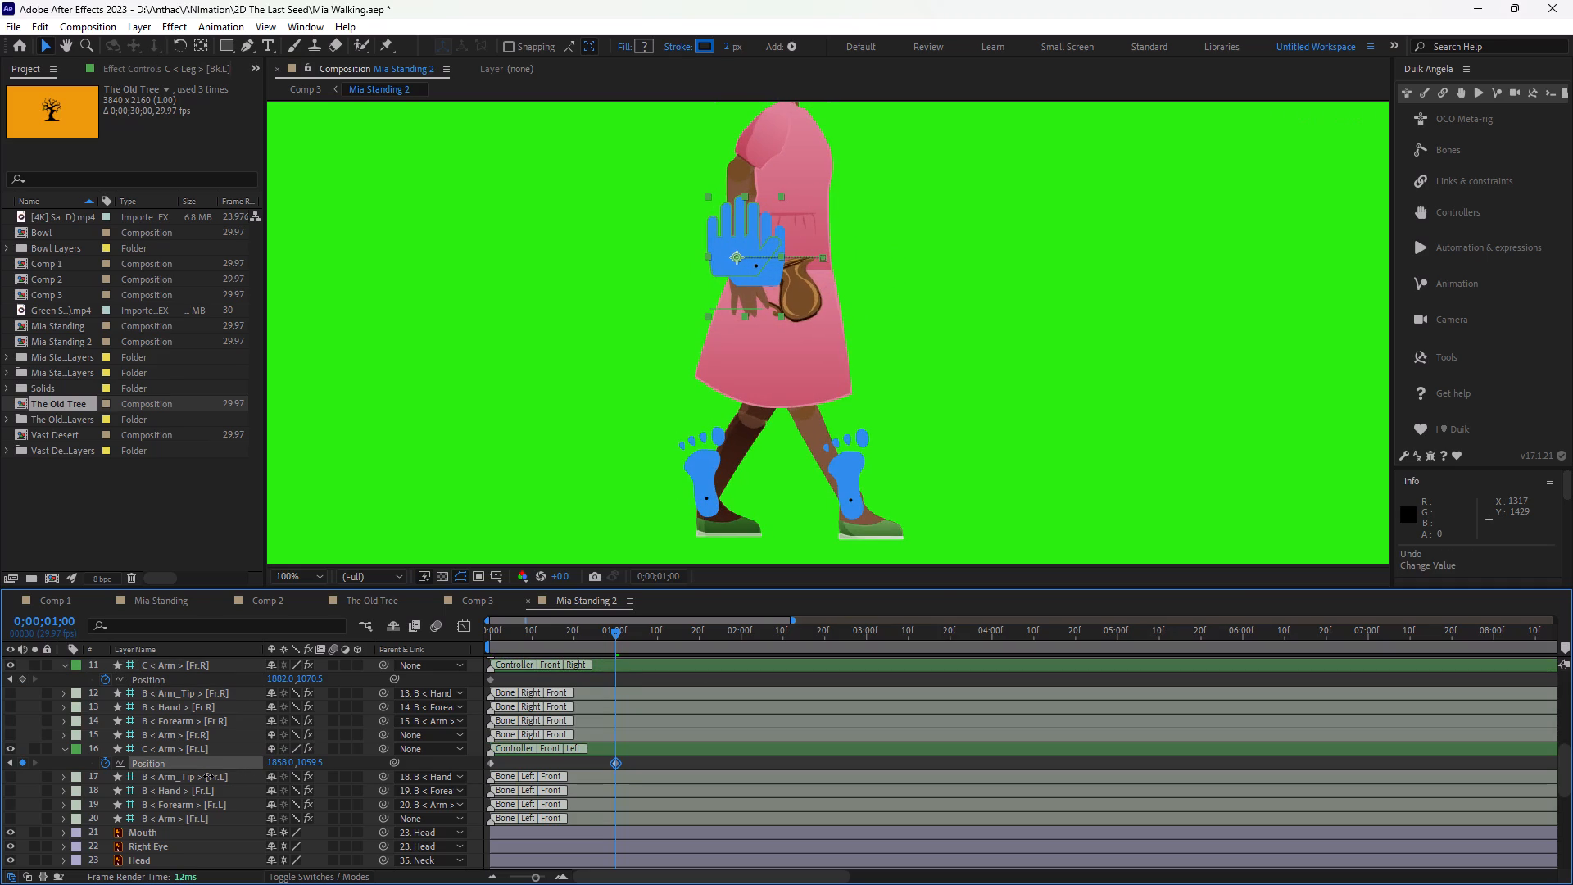
left_click_drag(208, 776, 204, 776)
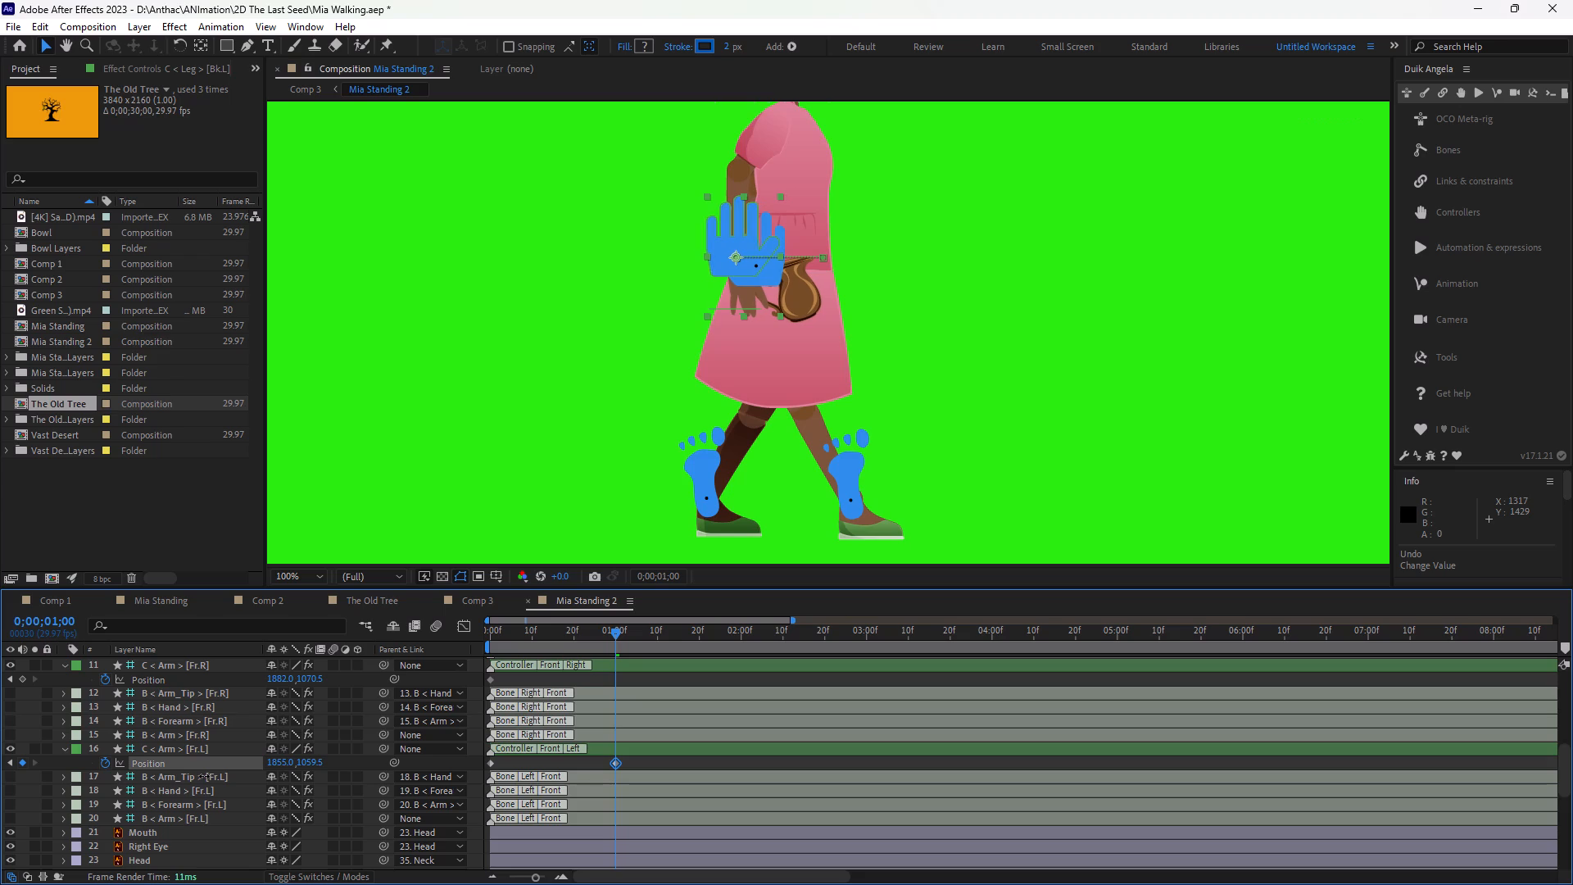
left_click_drag(204, 776, 202, 776)
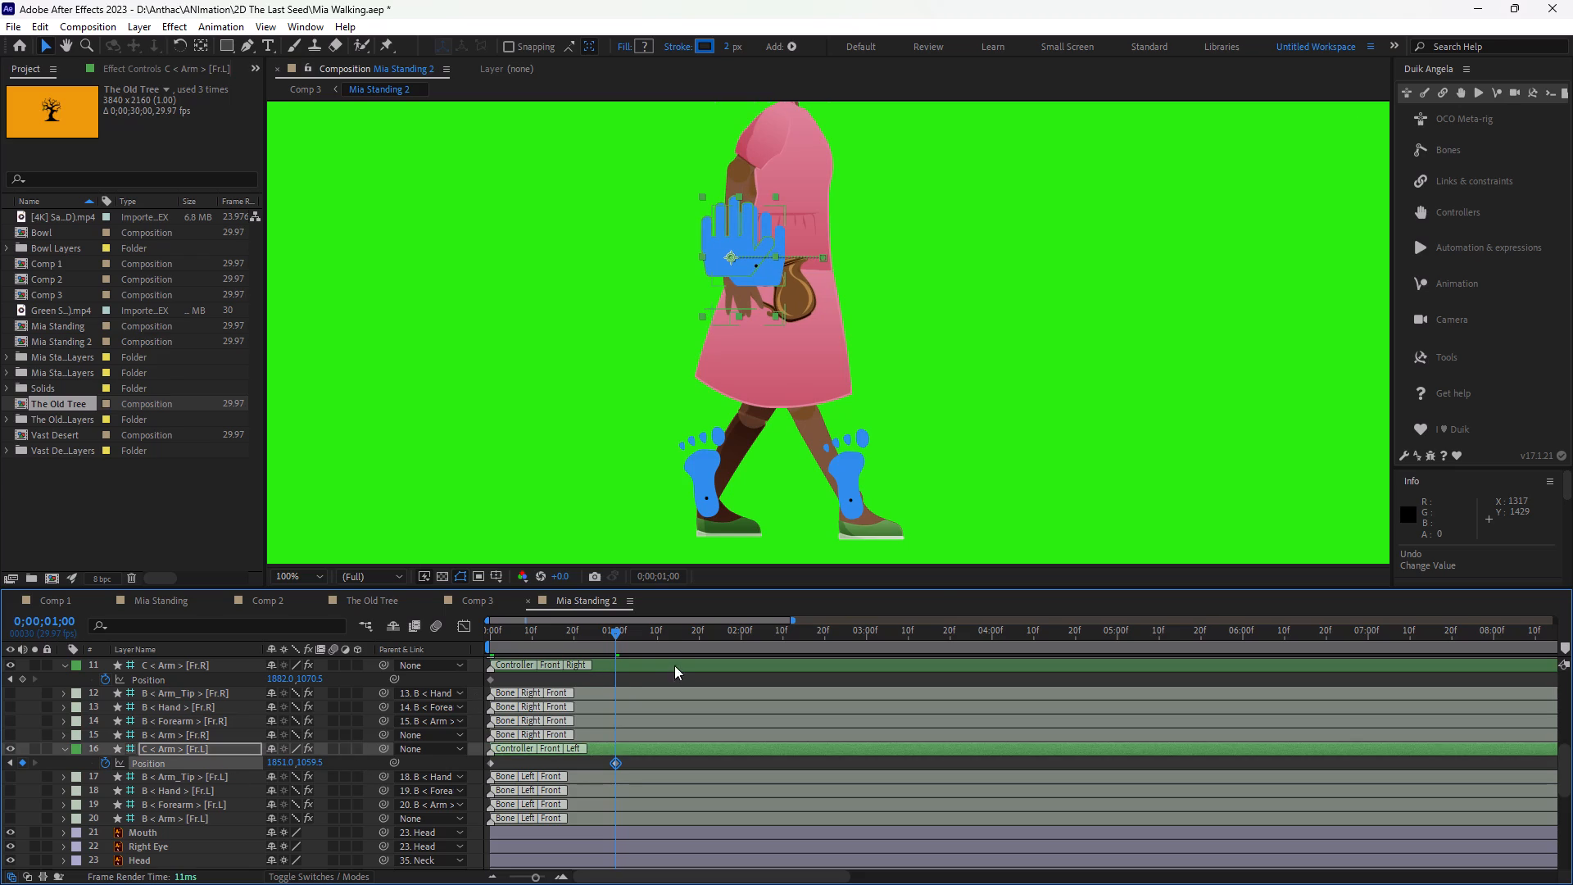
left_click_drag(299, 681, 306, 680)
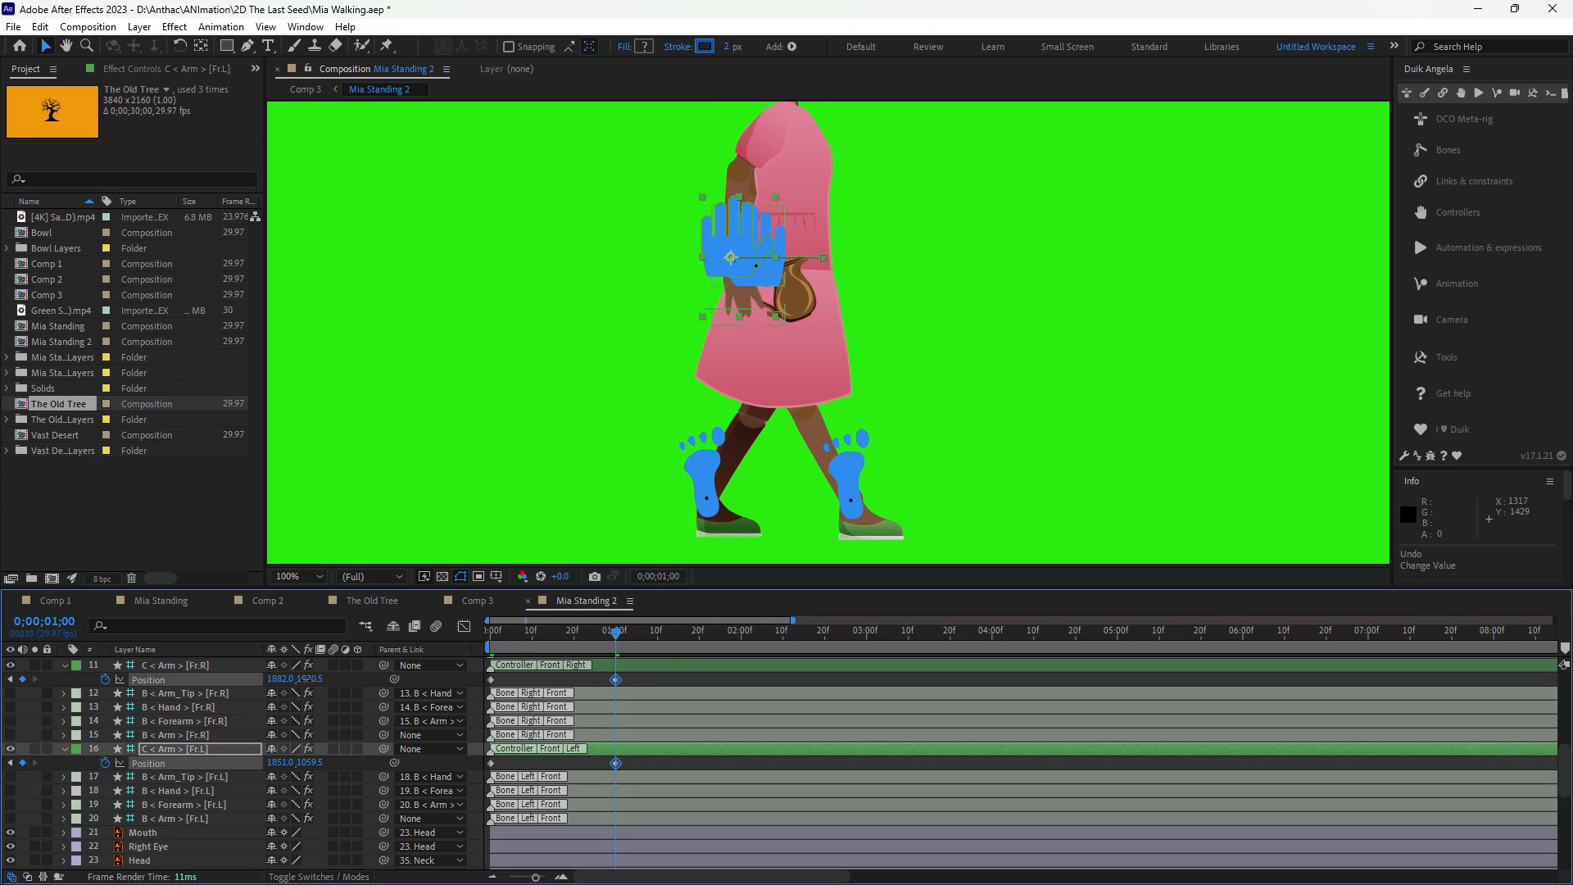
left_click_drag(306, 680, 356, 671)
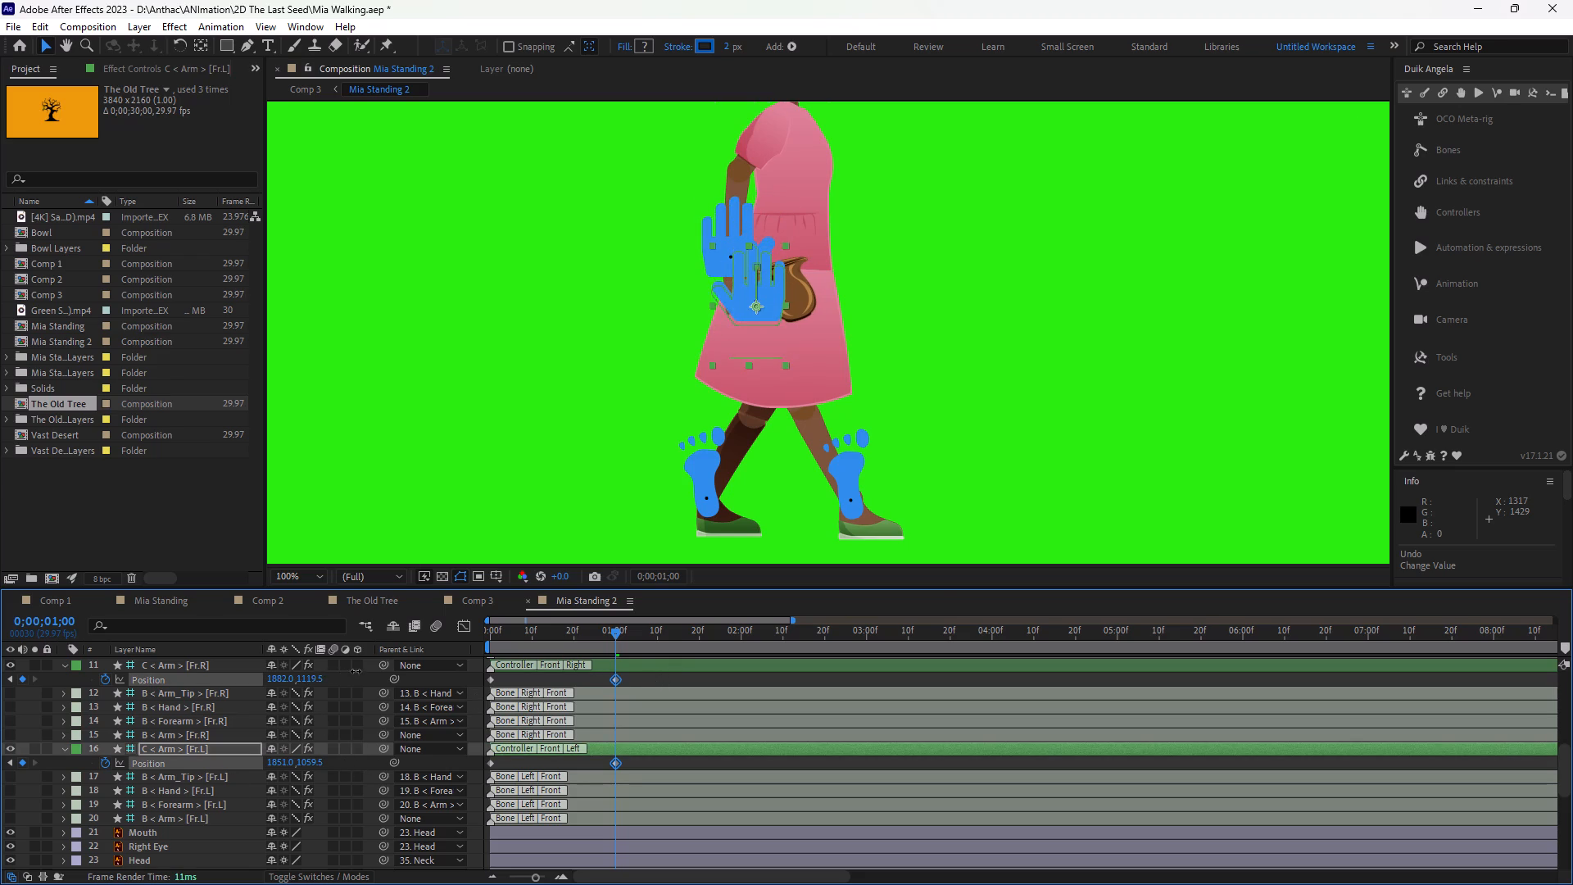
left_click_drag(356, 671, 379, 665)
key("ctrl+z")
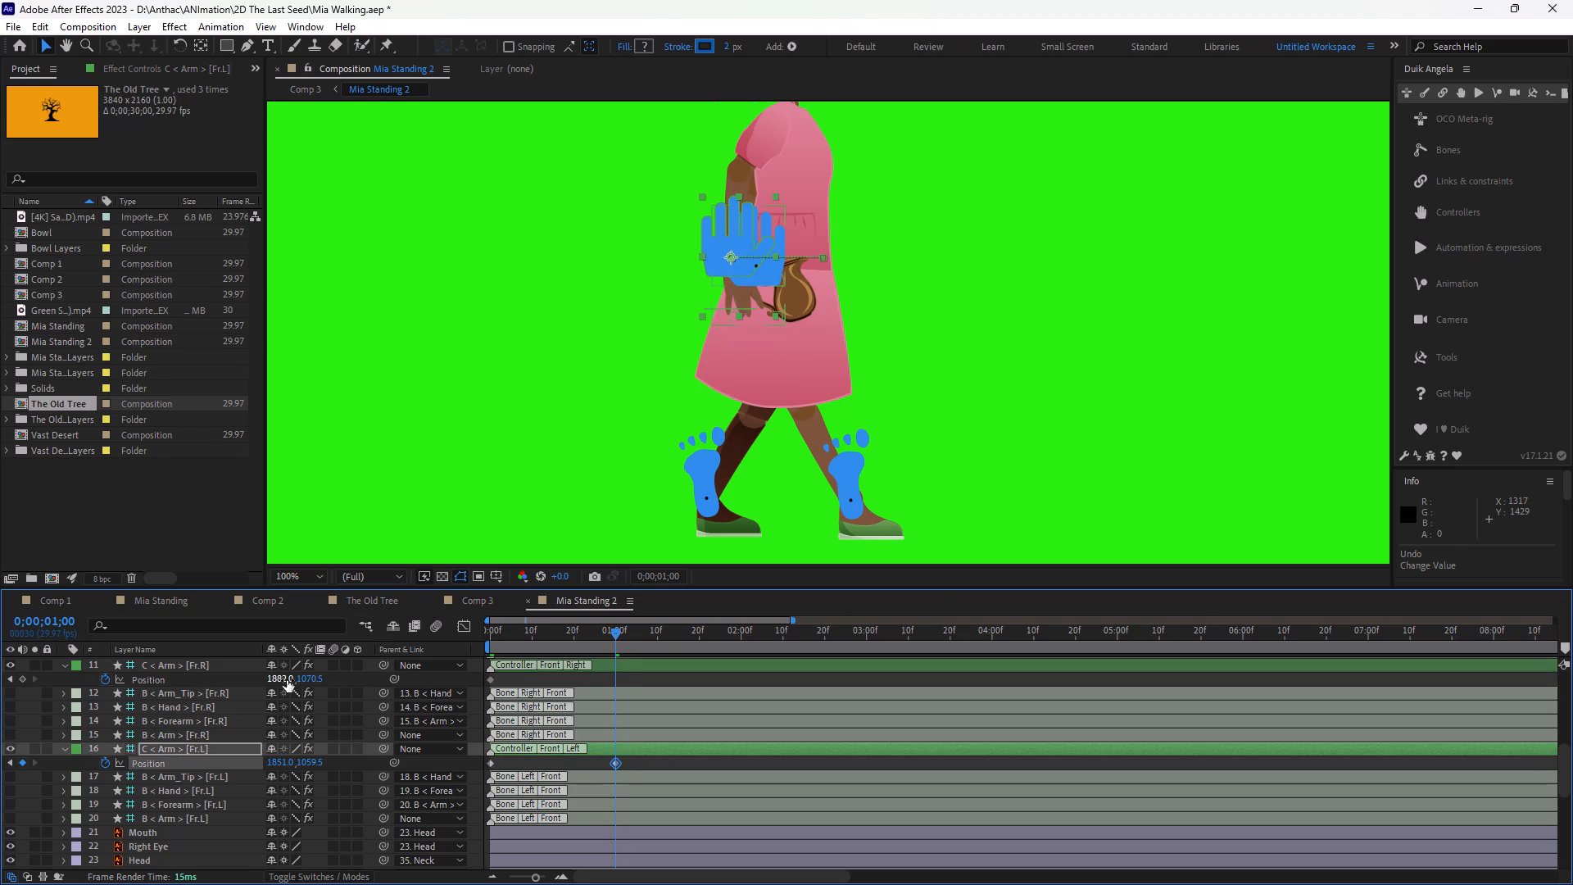
At 0;00;01;00, swing the C < Arm > [Fr.R] controller forward to X position 2009.
left_click_drag(274, 678, 321, 676)
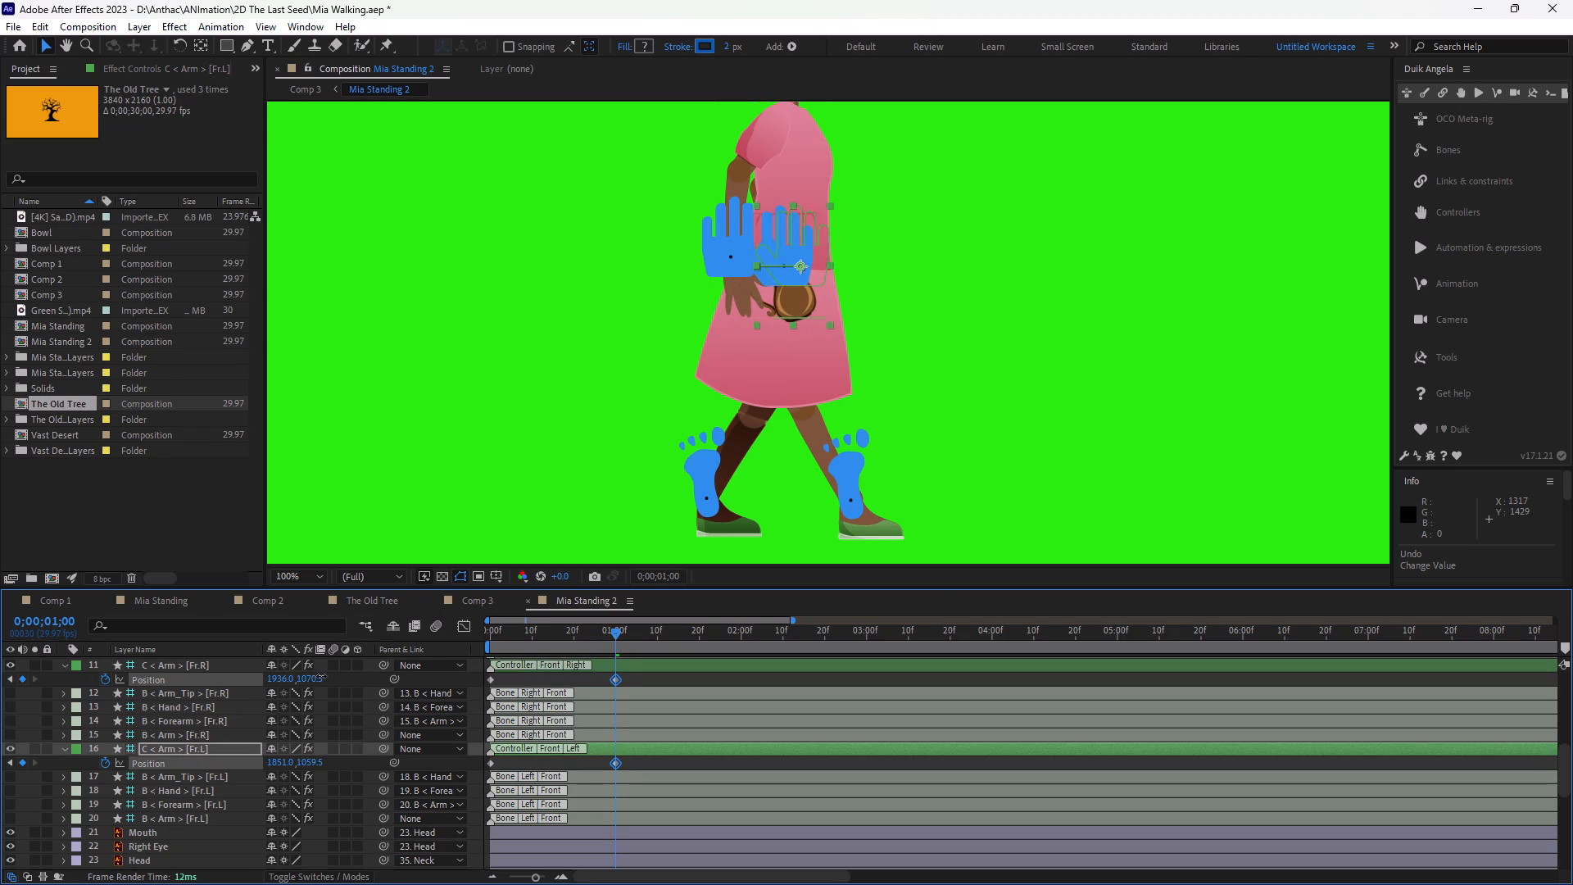
left_click_drag(321, 676, 359, 669)
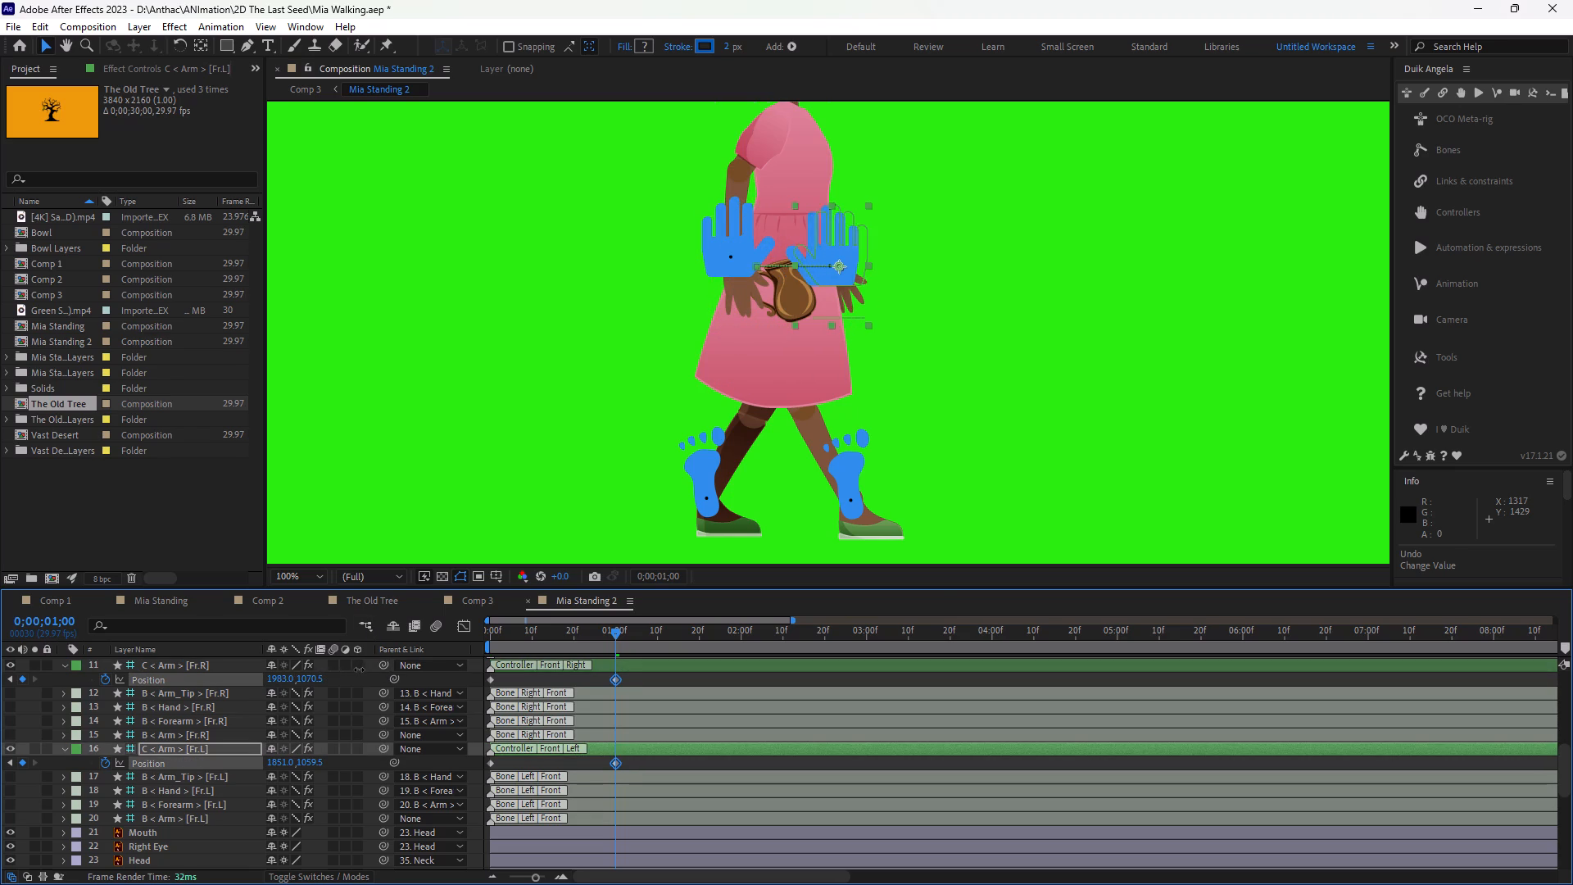
left_click_drag(359, 669, 361, 669)
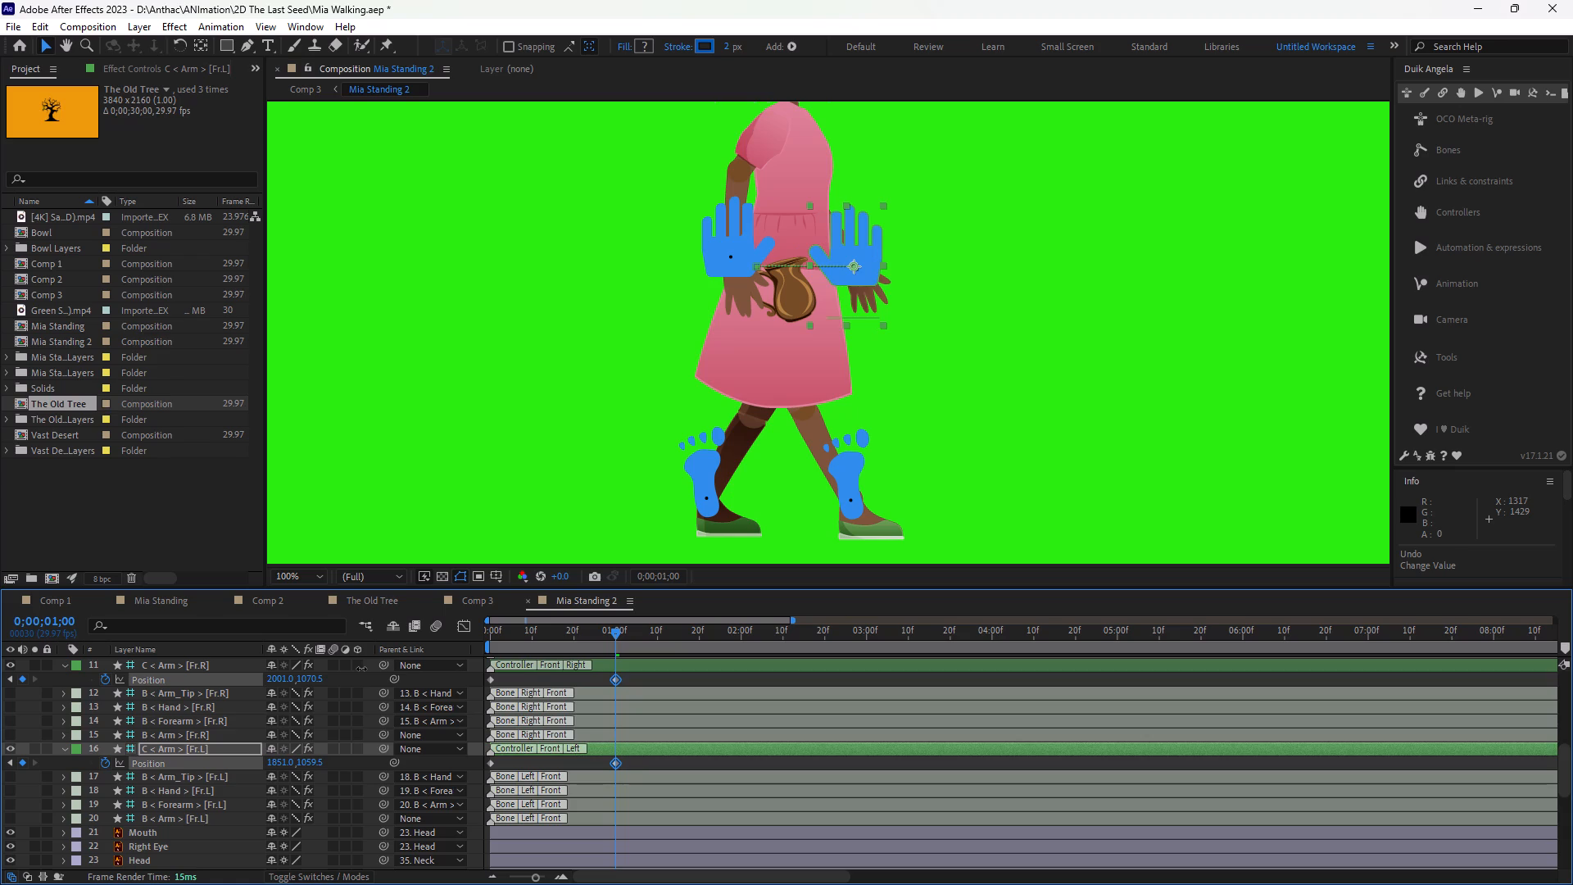
left_click_drag(361, 669, 372, 668)
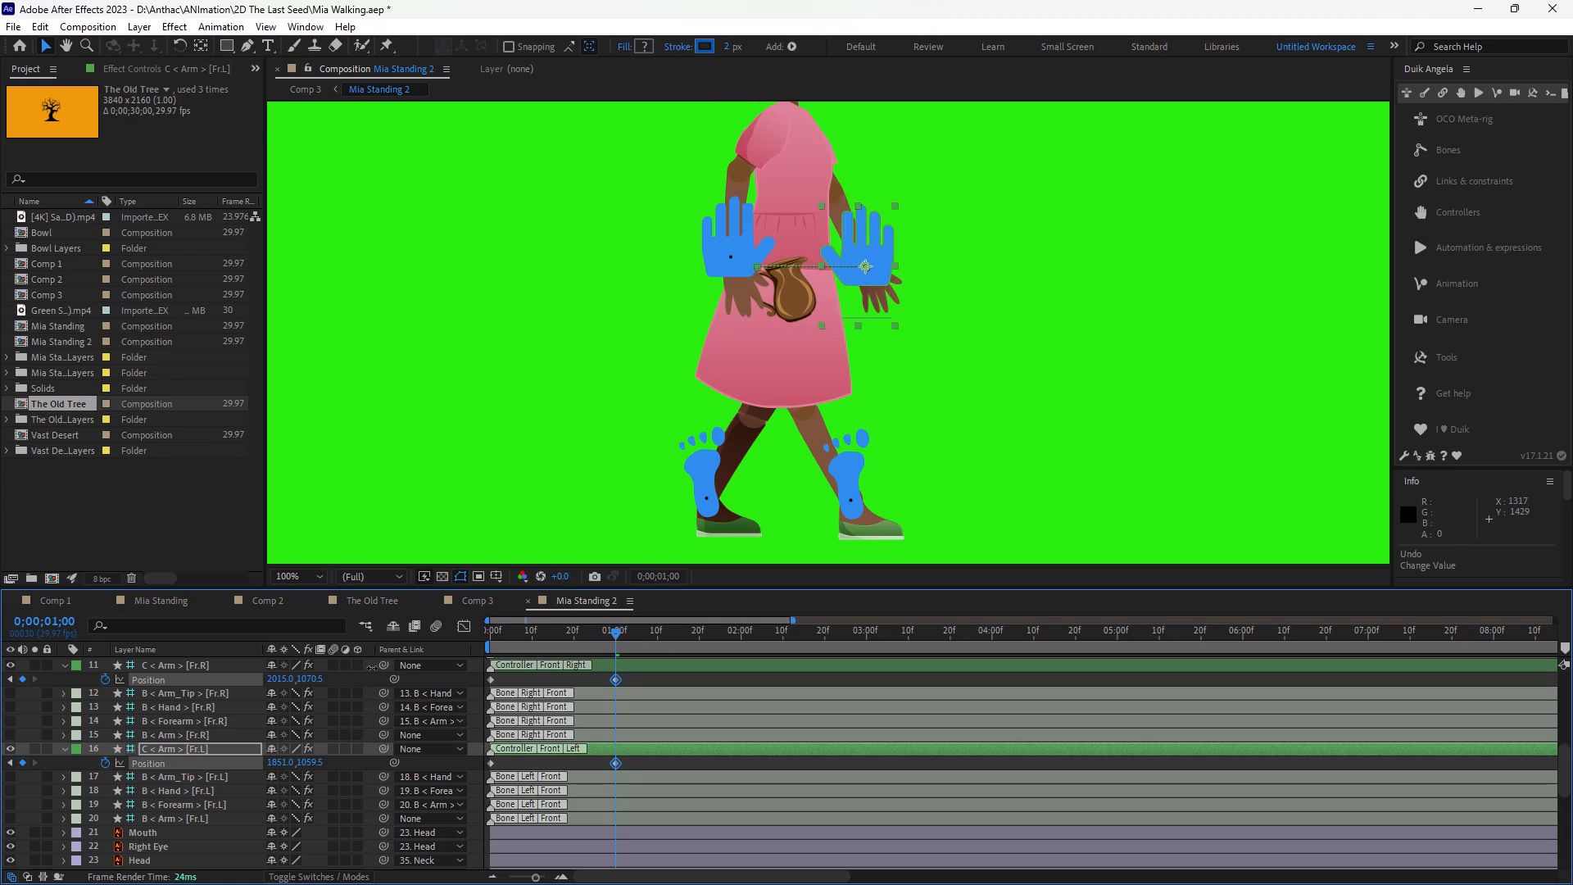
left_click_drag(372, 668, 366, 667)
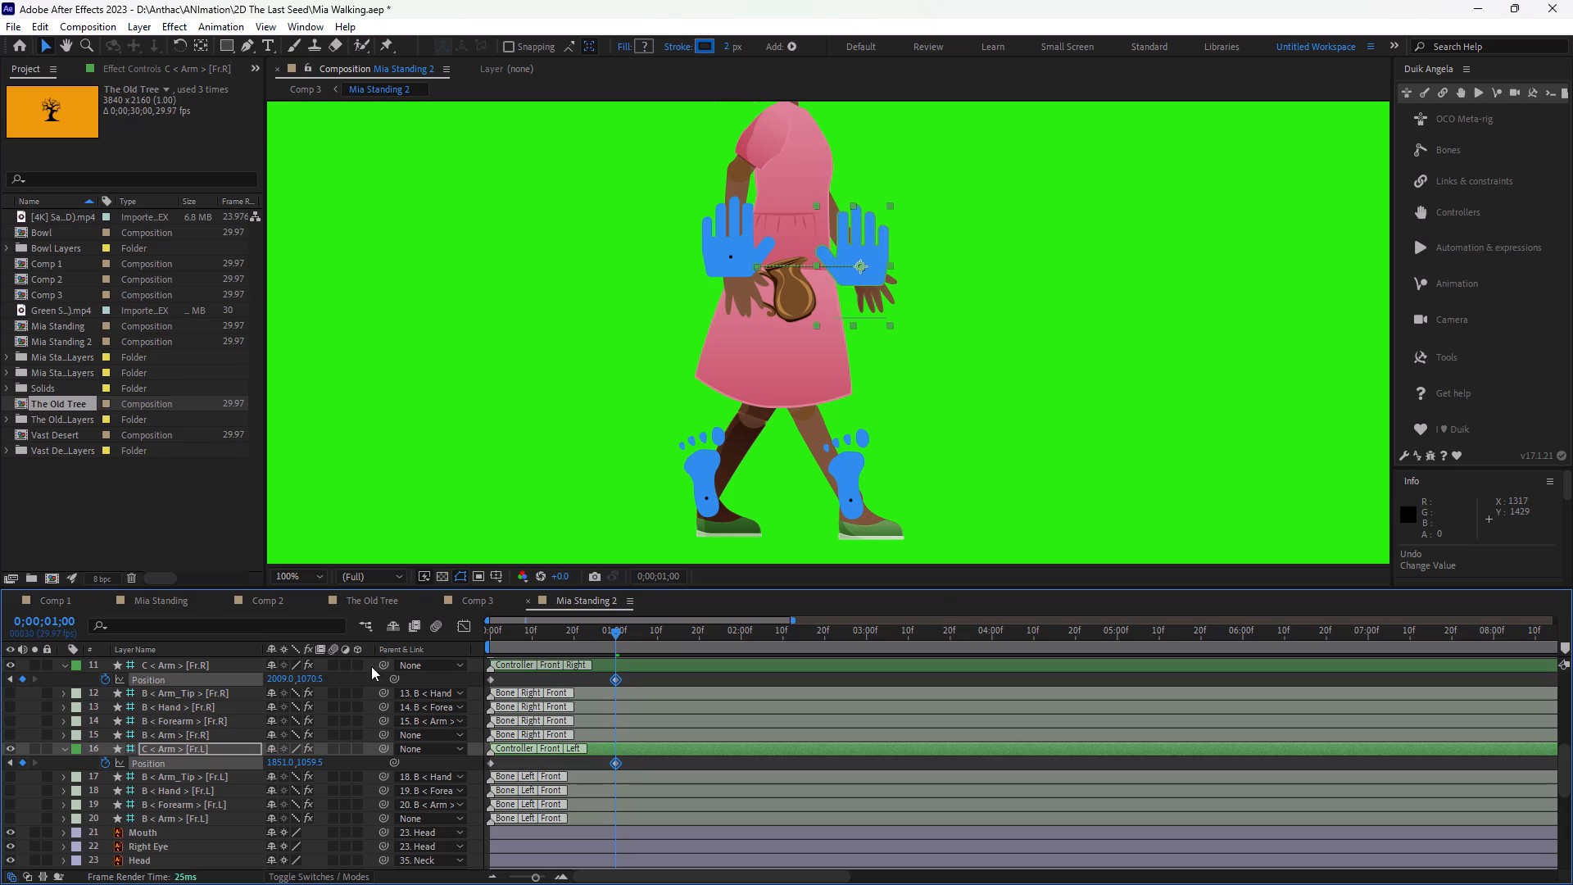
Copy the C < Arm > [Fr.R] controller's first Position keyframe to 0;00;02;00, the leg controller's last keyframe.
scroll(692, 693, "up", 3)
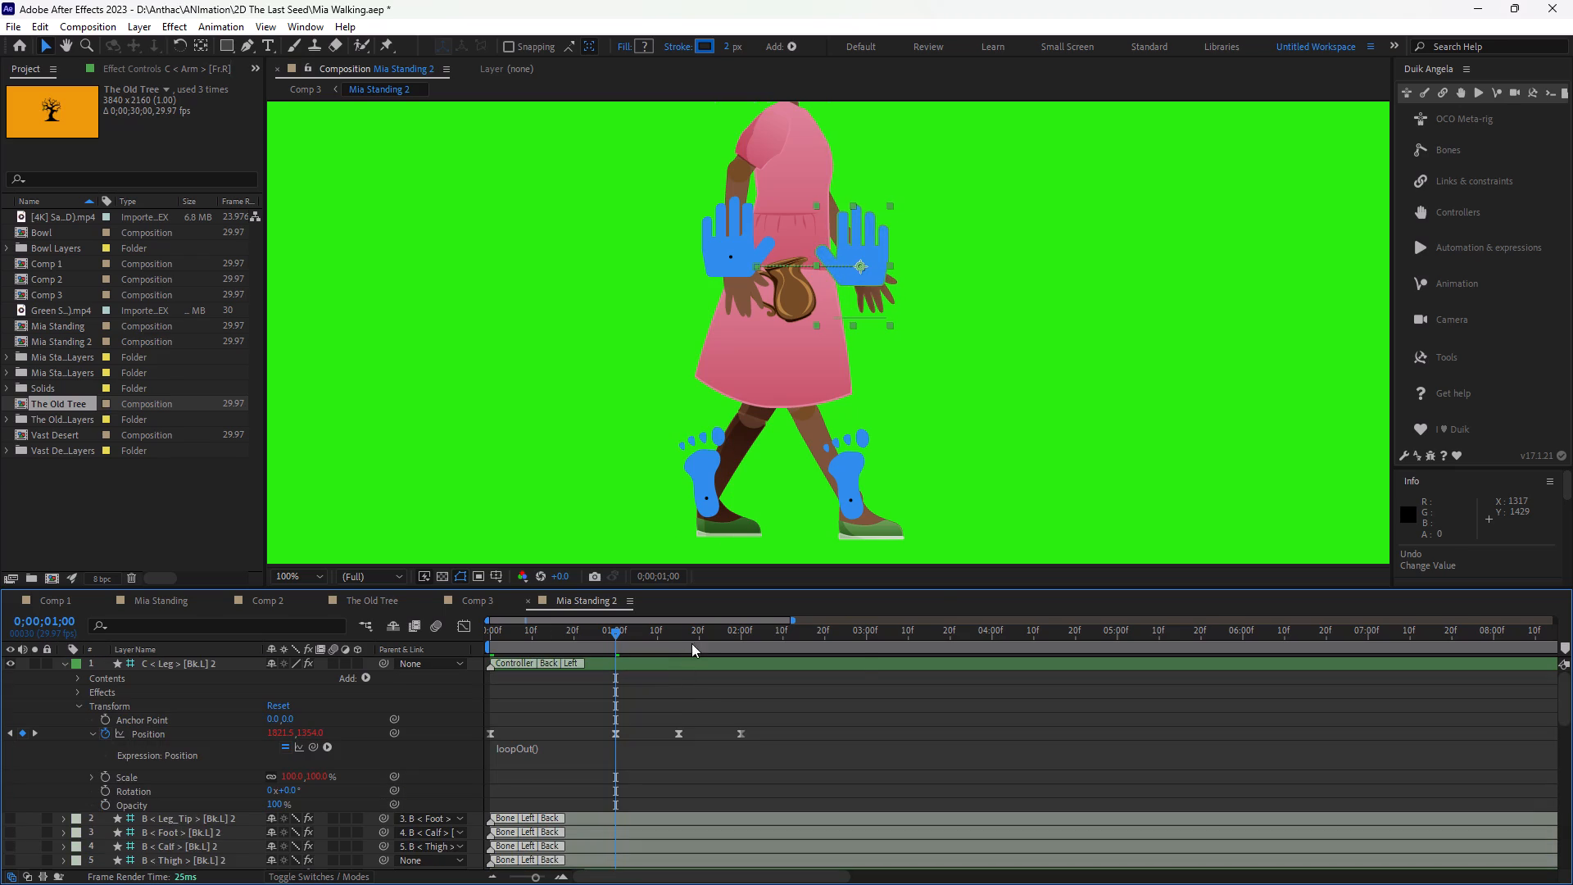
left_click(740, 633)
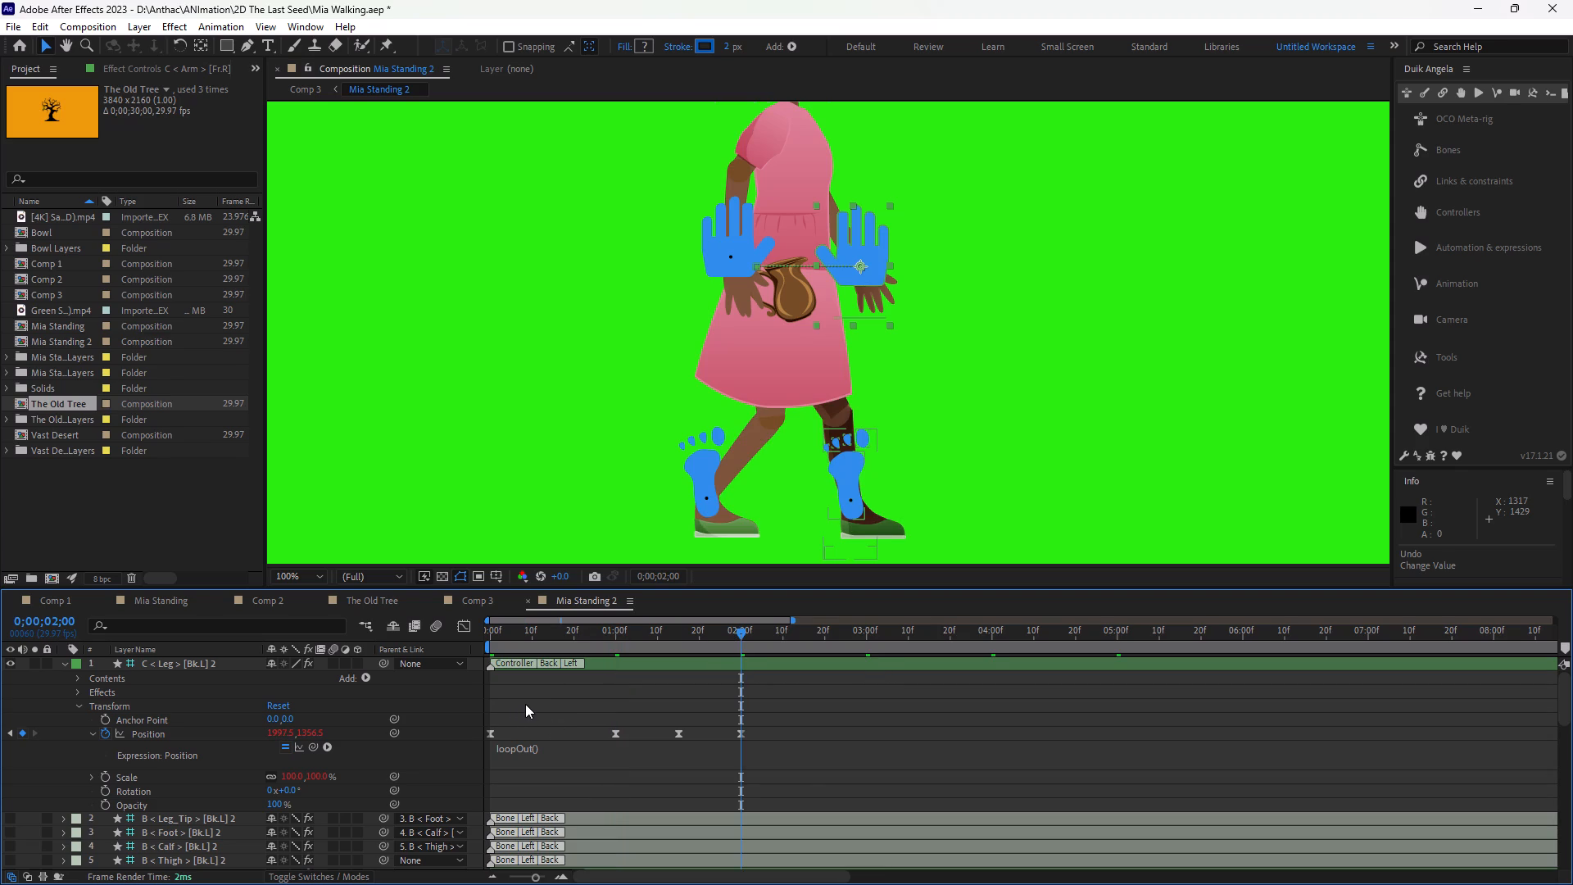
scroll(525, 704, "down", 1)
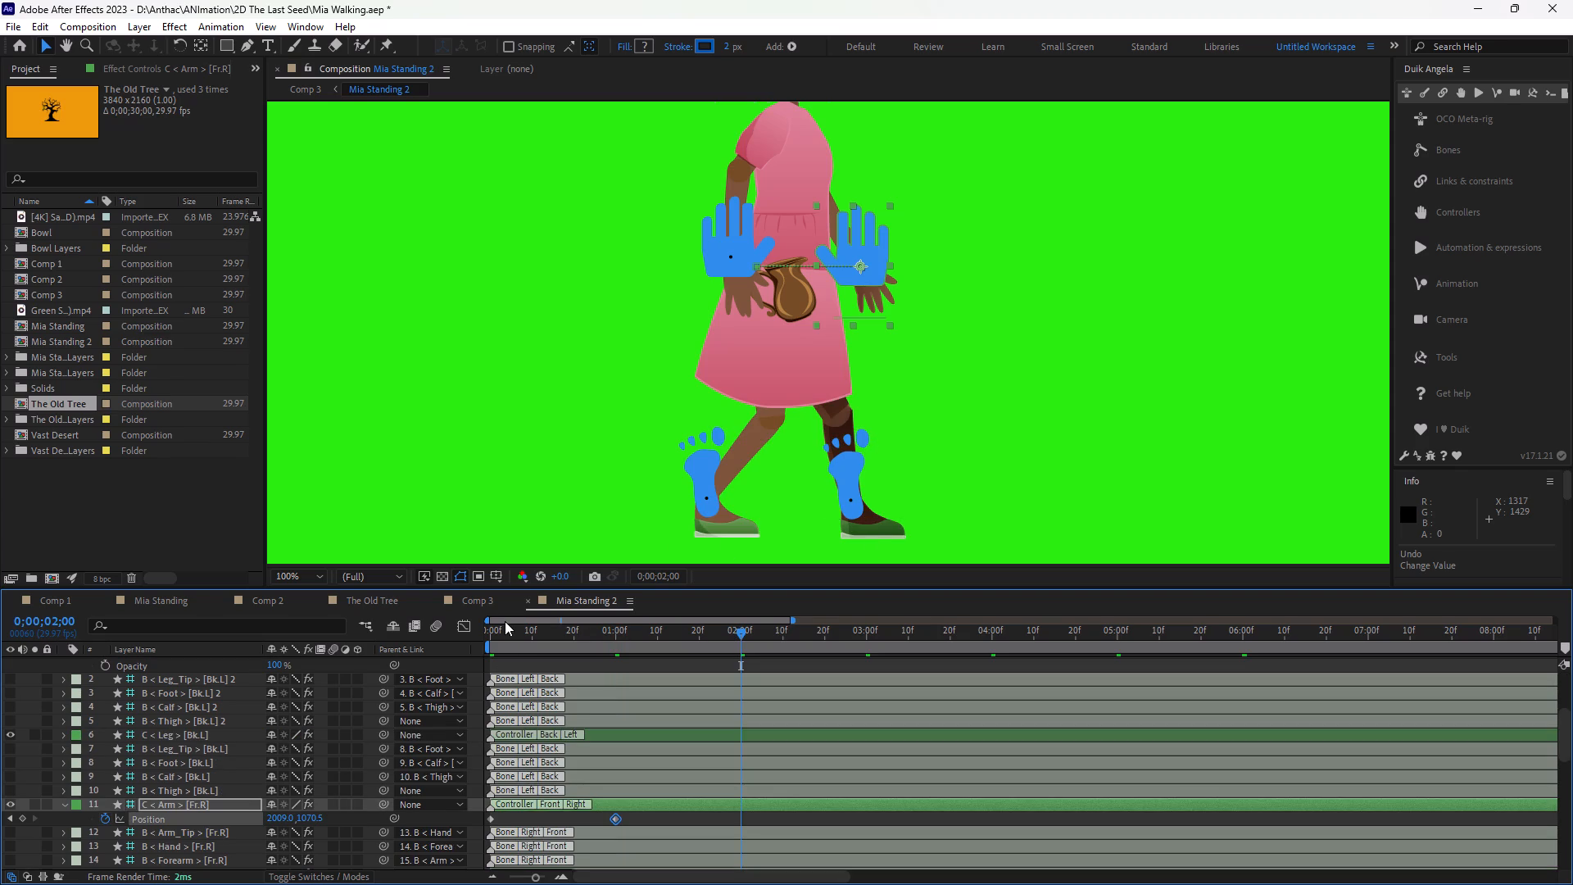
left_click_drag(496, 624, 479, 630)
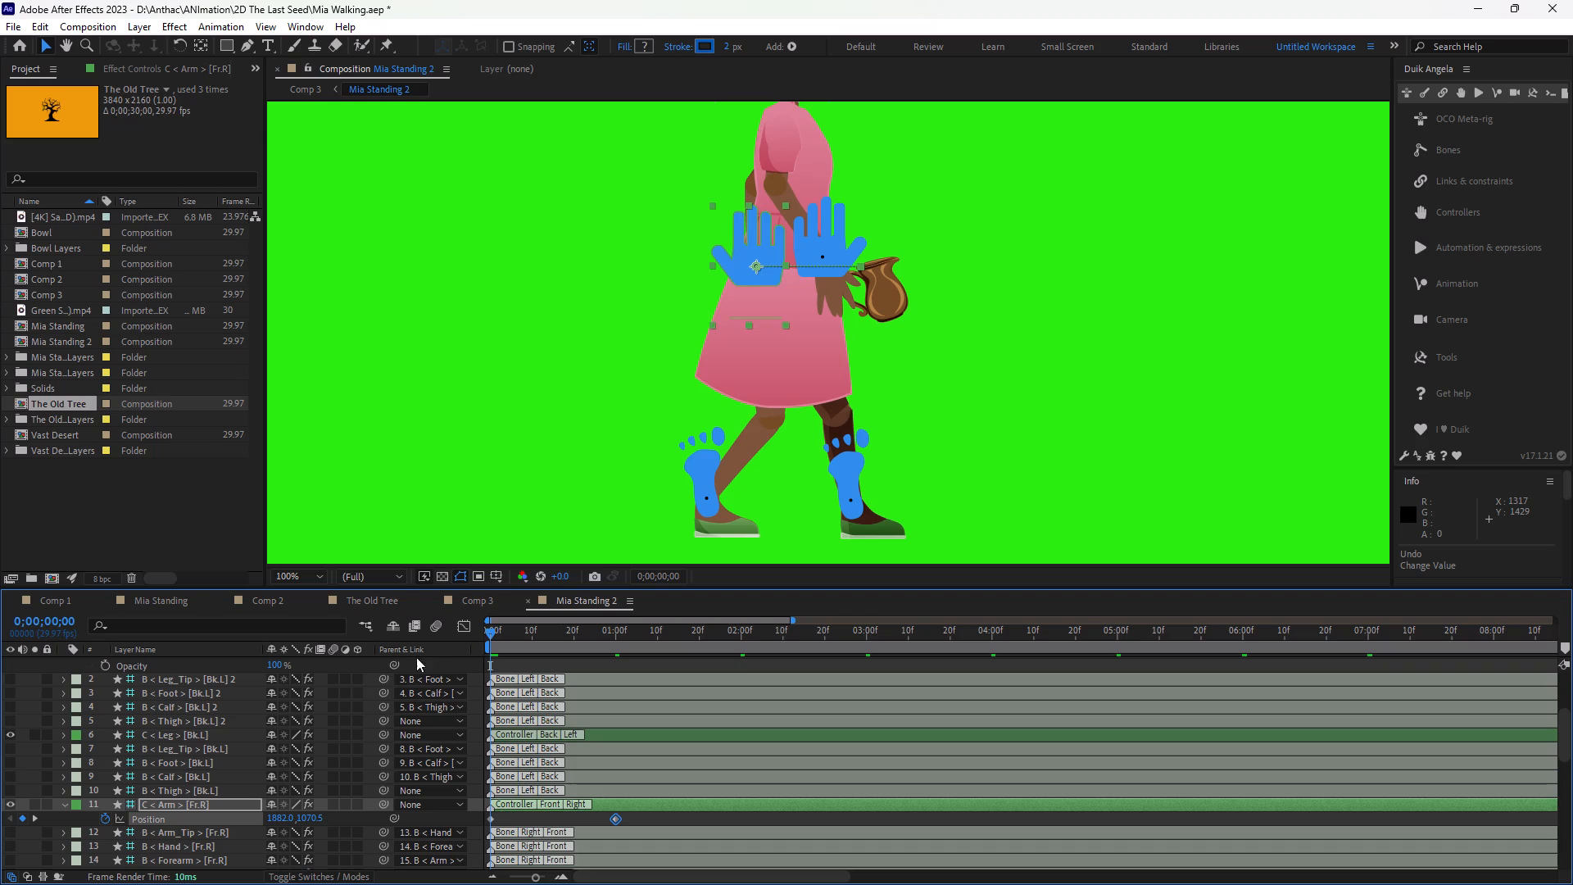
scroll(336, 768, "down", 1)
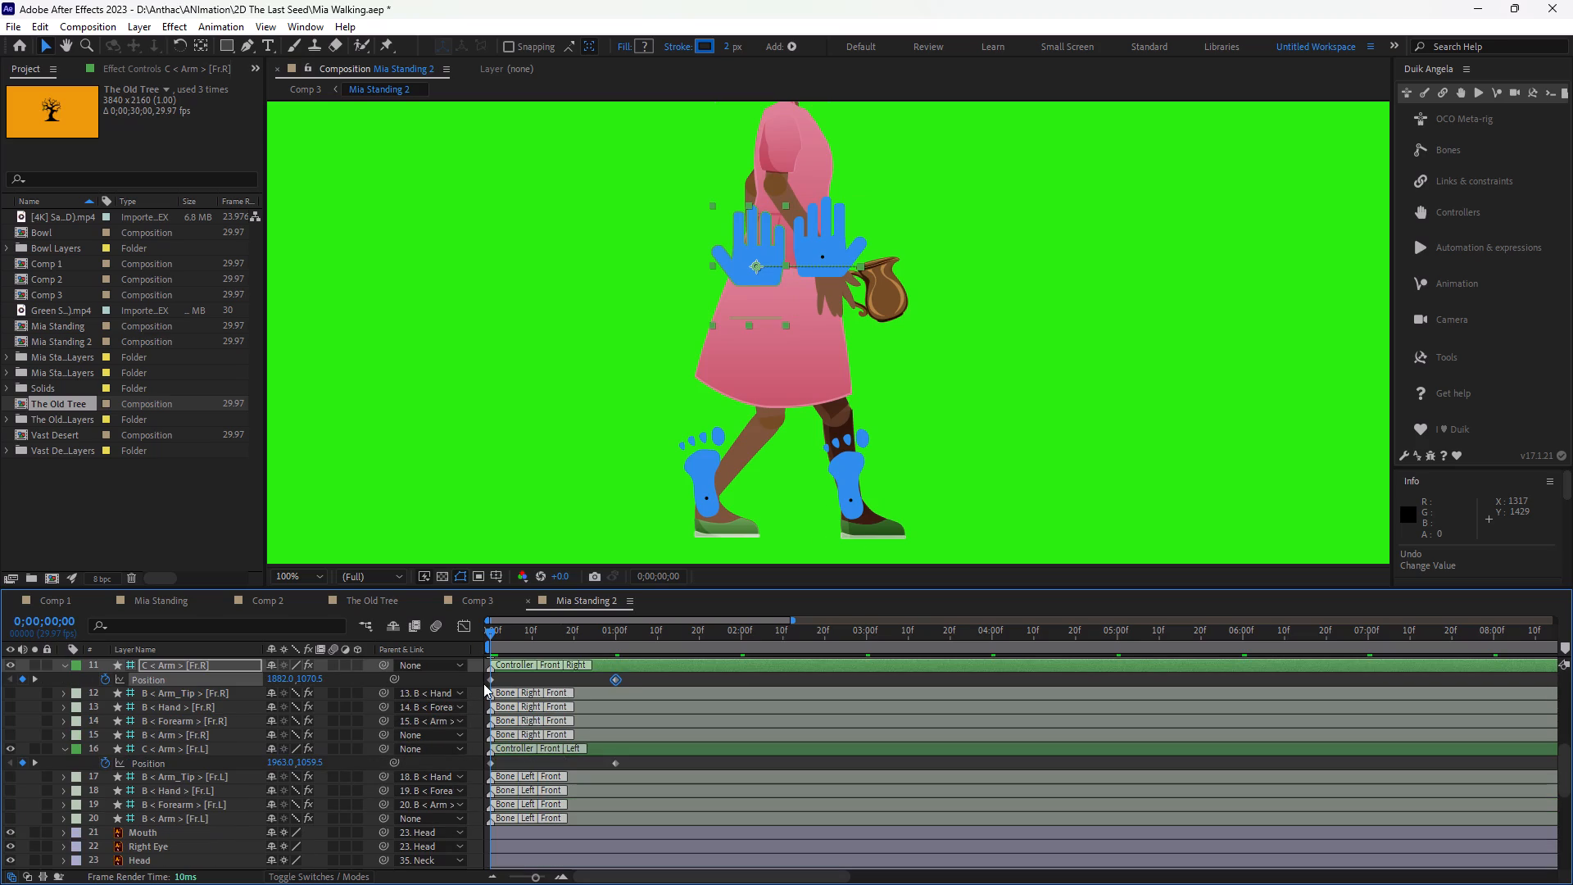
left_click(489, 683)
key("ctrl+c")
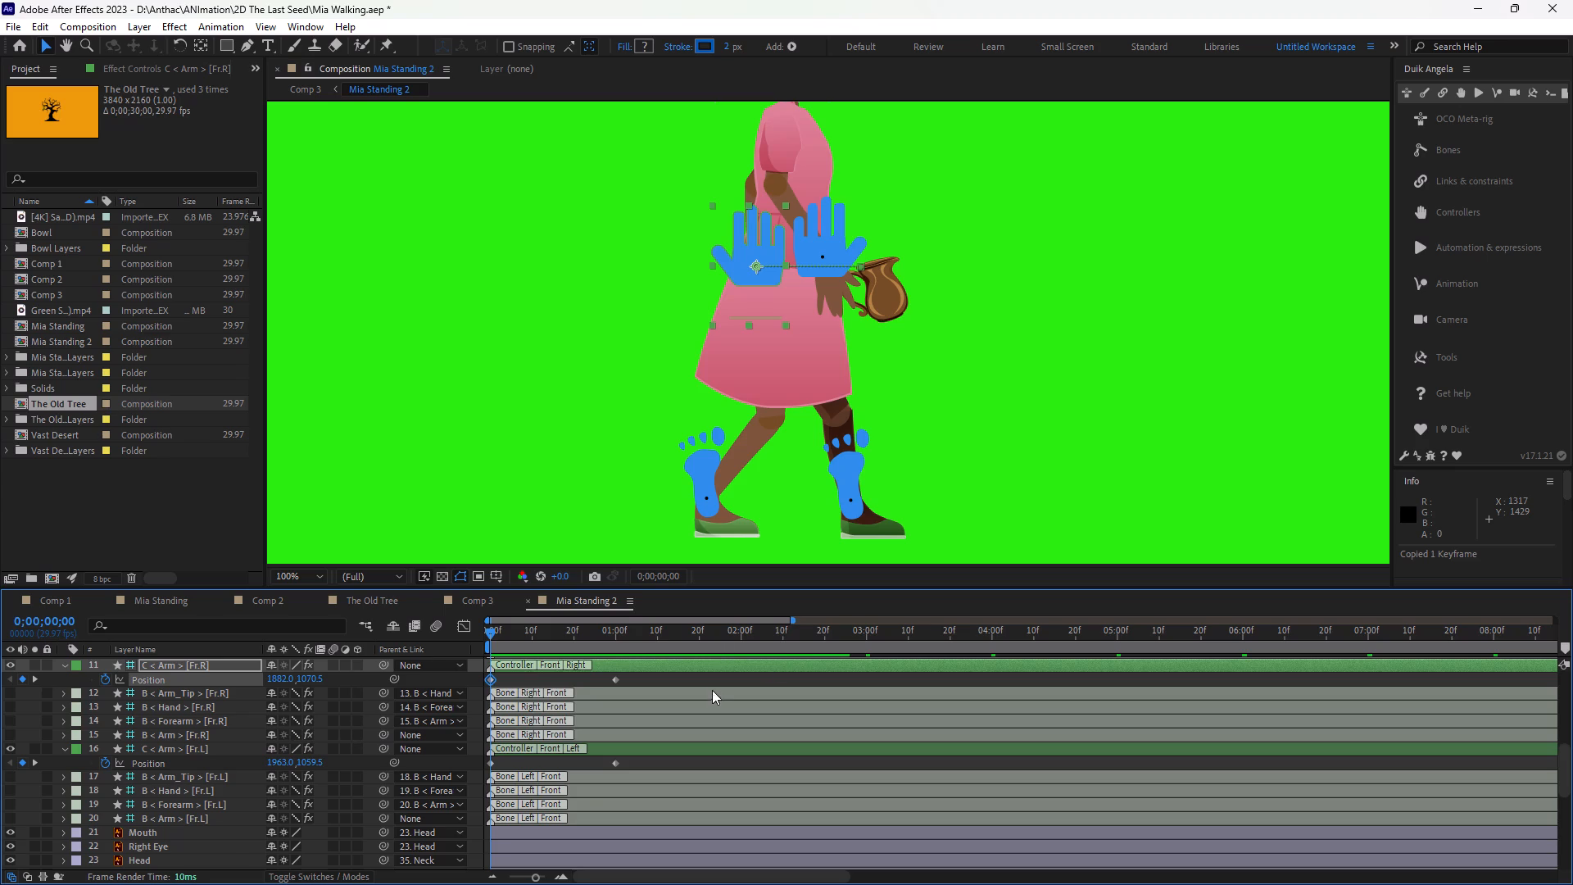
scroll(712, 693, "up", 4)
left_click(740, 630)
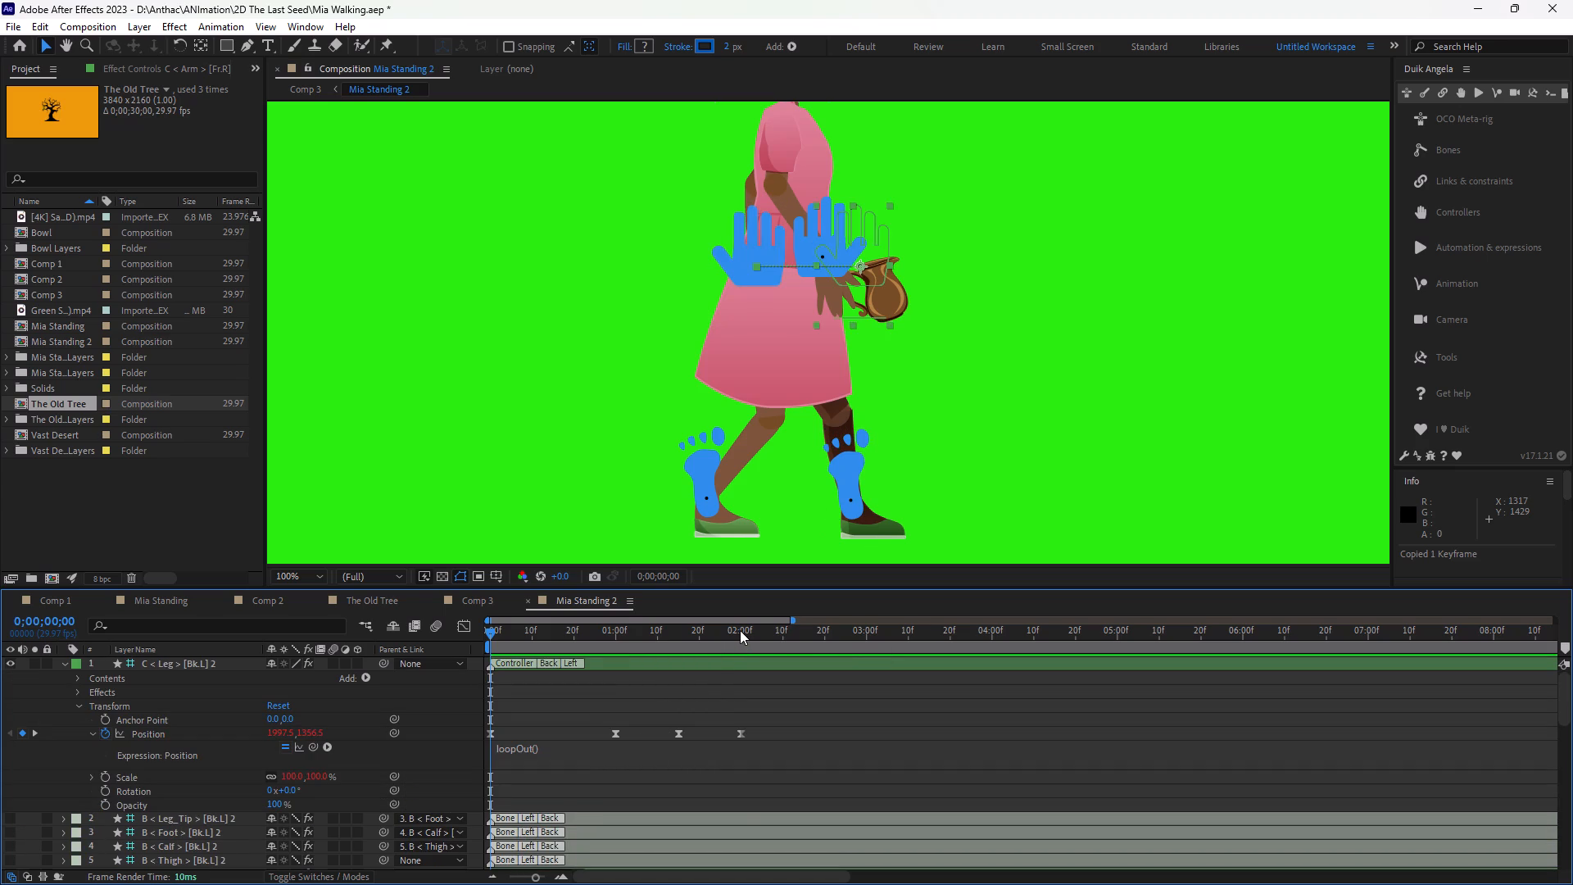
scroll(813, 752, "down", 2)
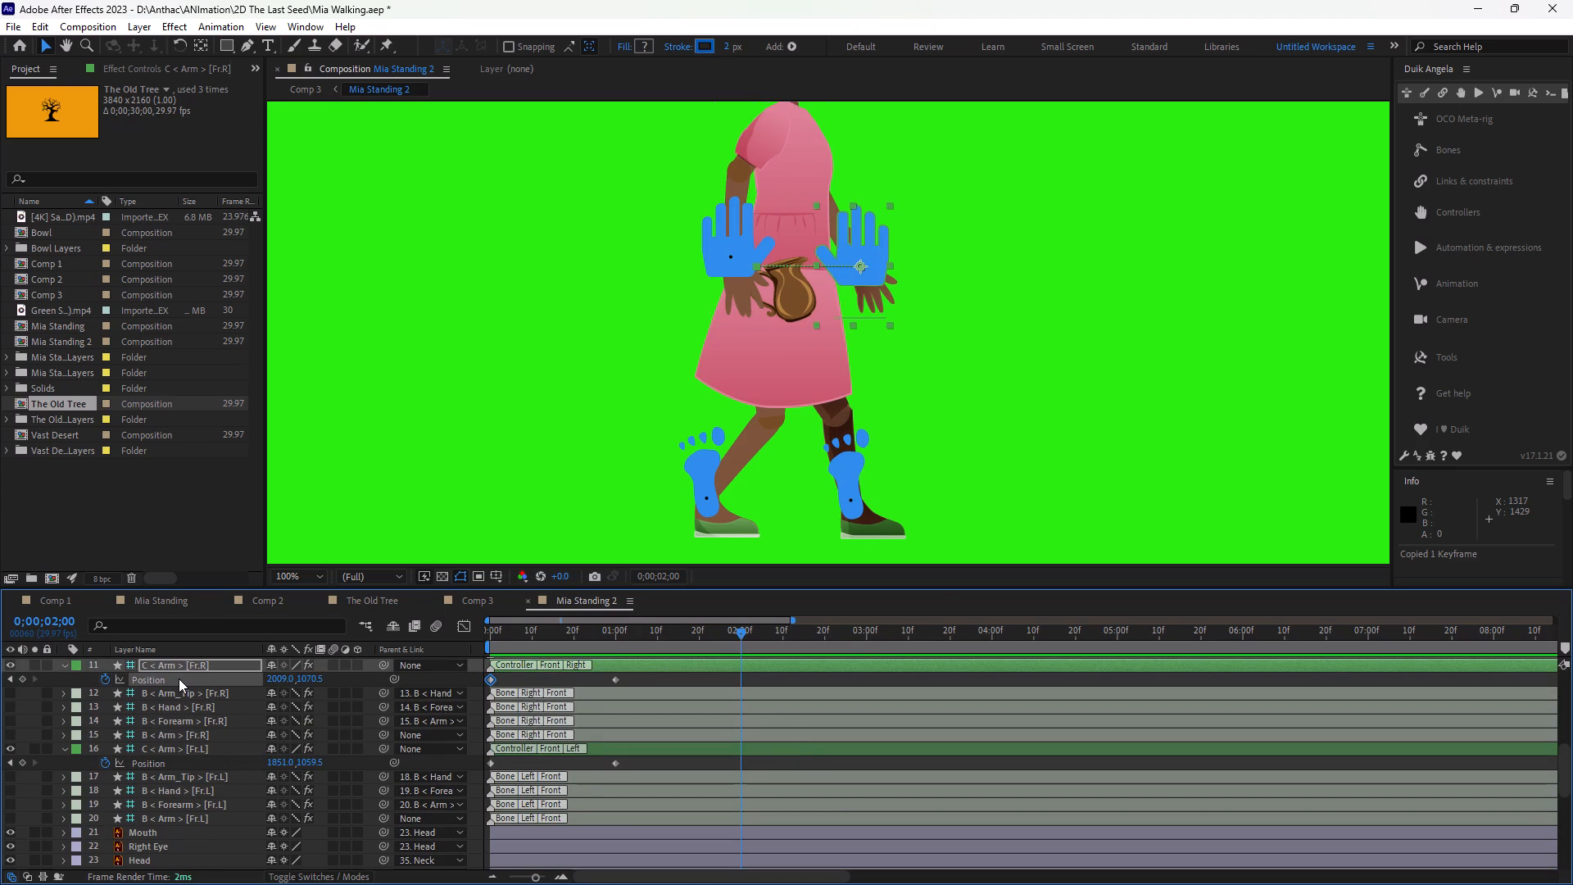
key("ctrl+v")
Copy the C < Arm > [Fr.L] controller's first Position keyframe to 0;00;02;00.
left_click(491, 764)
key("ctrl+c")
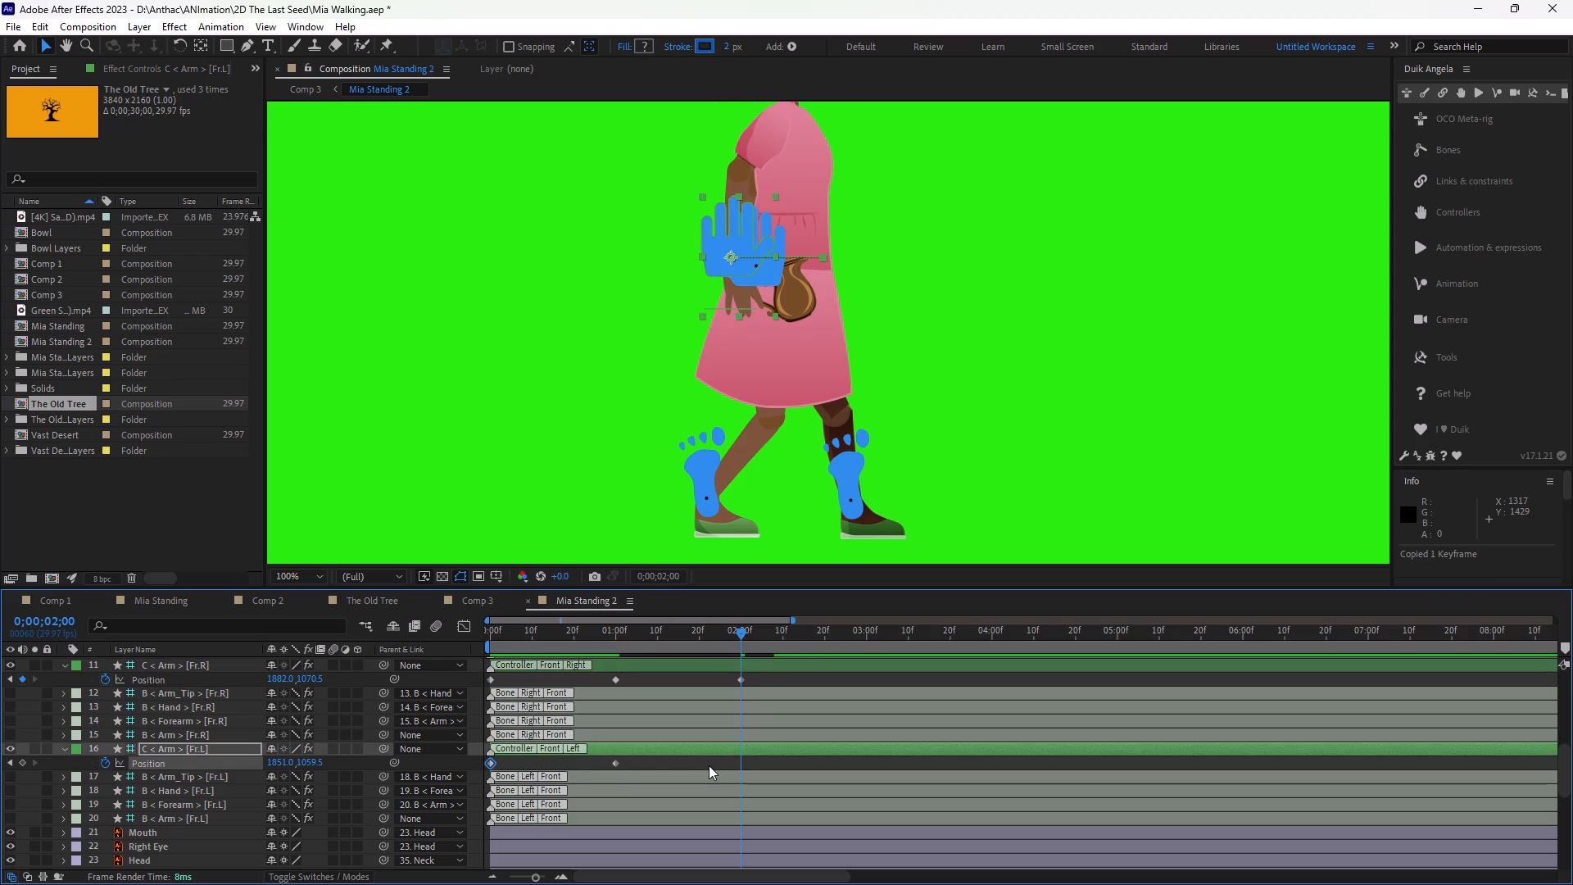
key("ctrl+v")
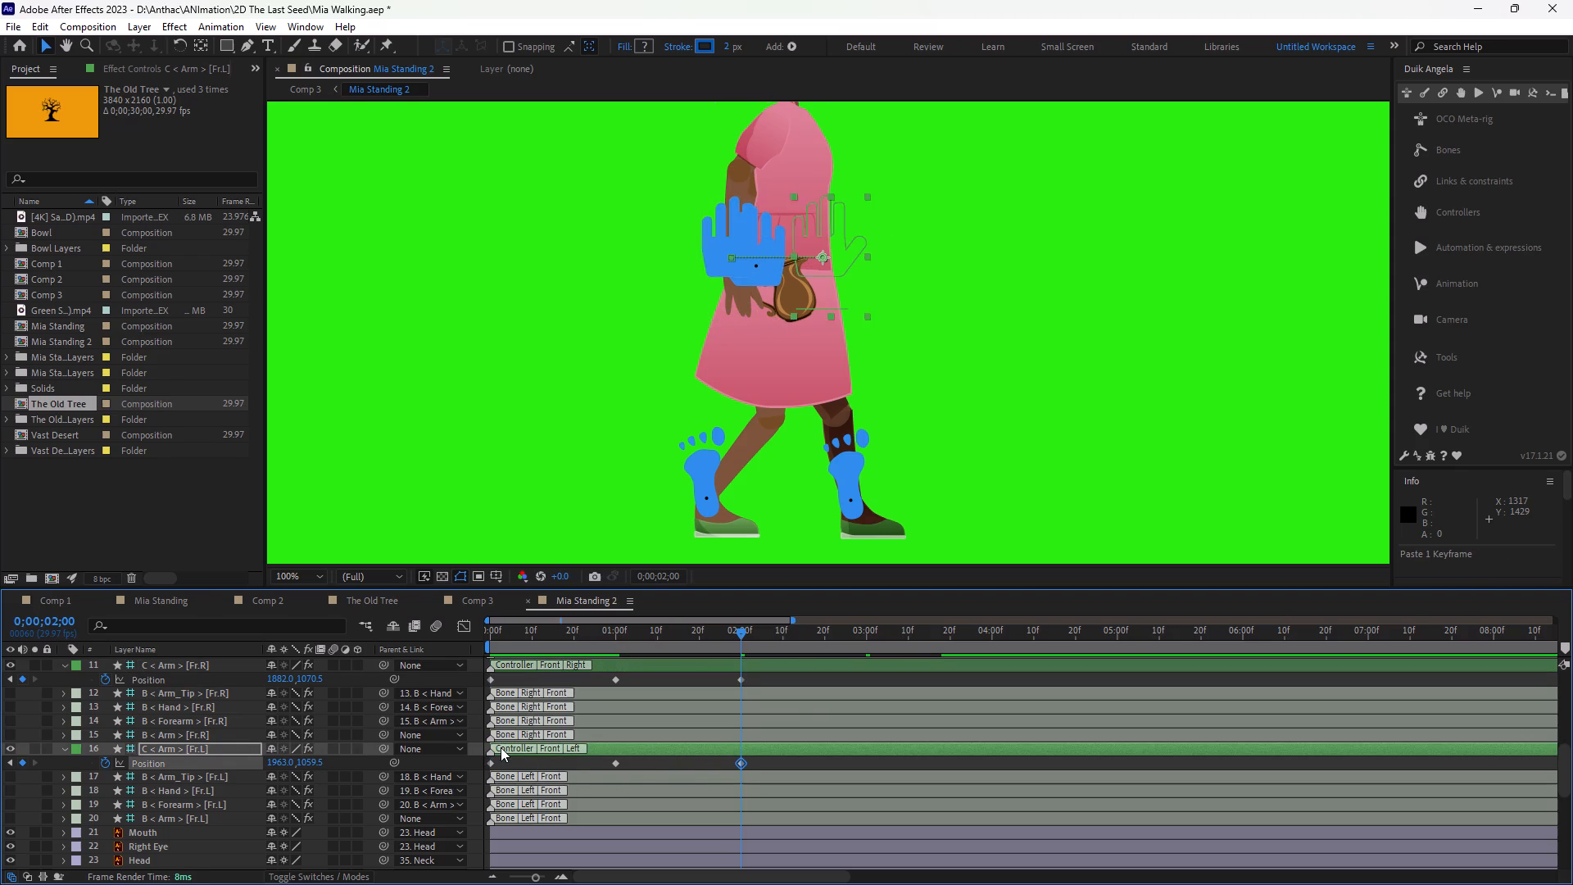
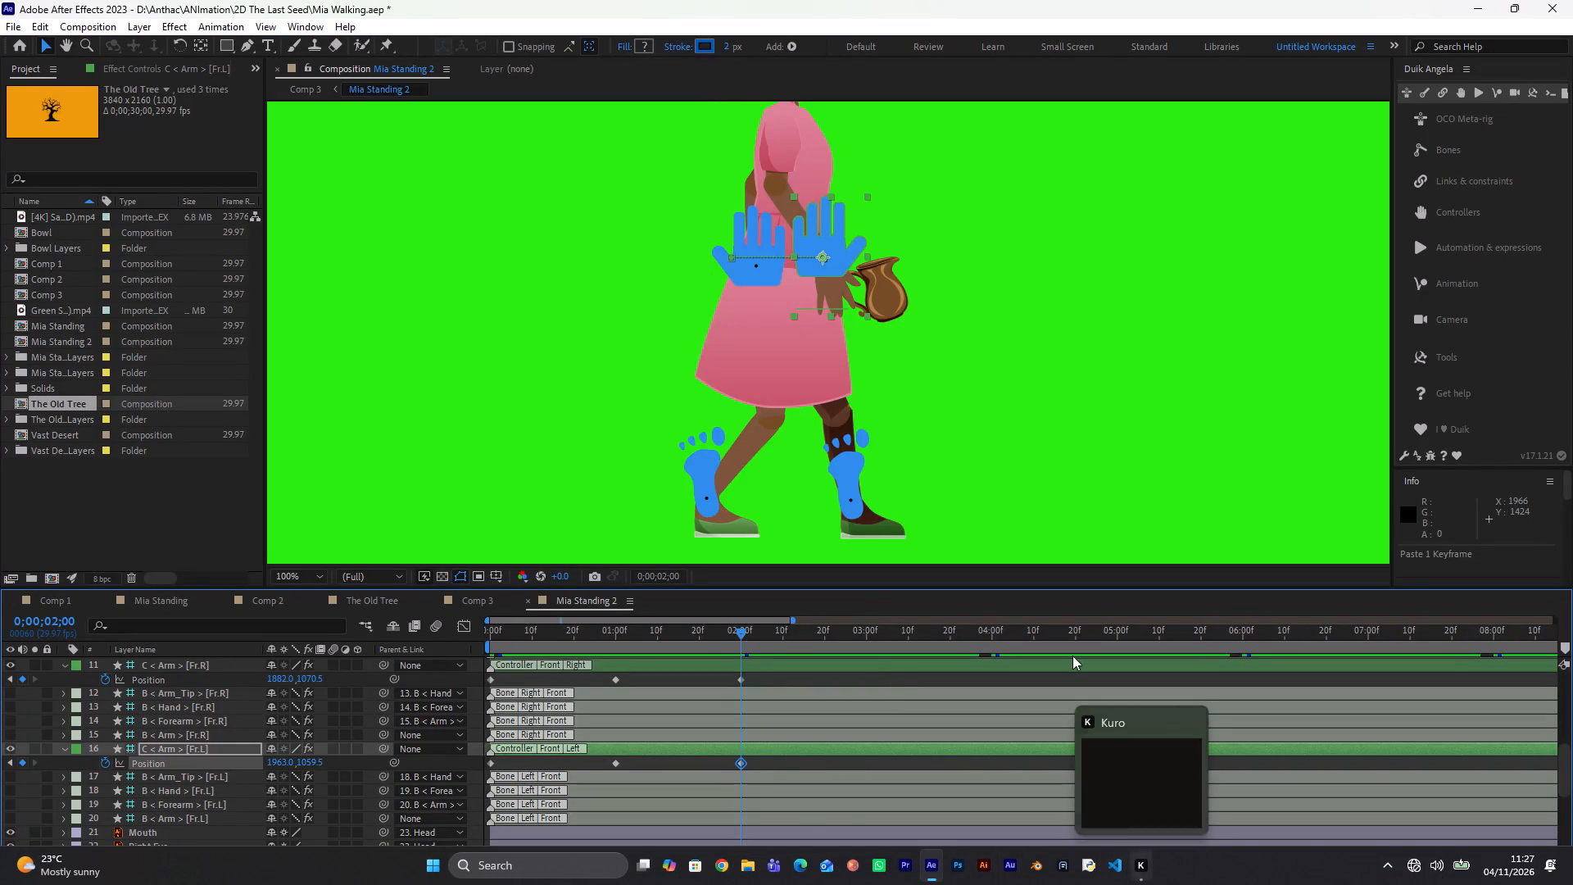
Deselect the C < Arm > [Fr.L] controller layer and its Position keyframe.
left_click(974, 374)
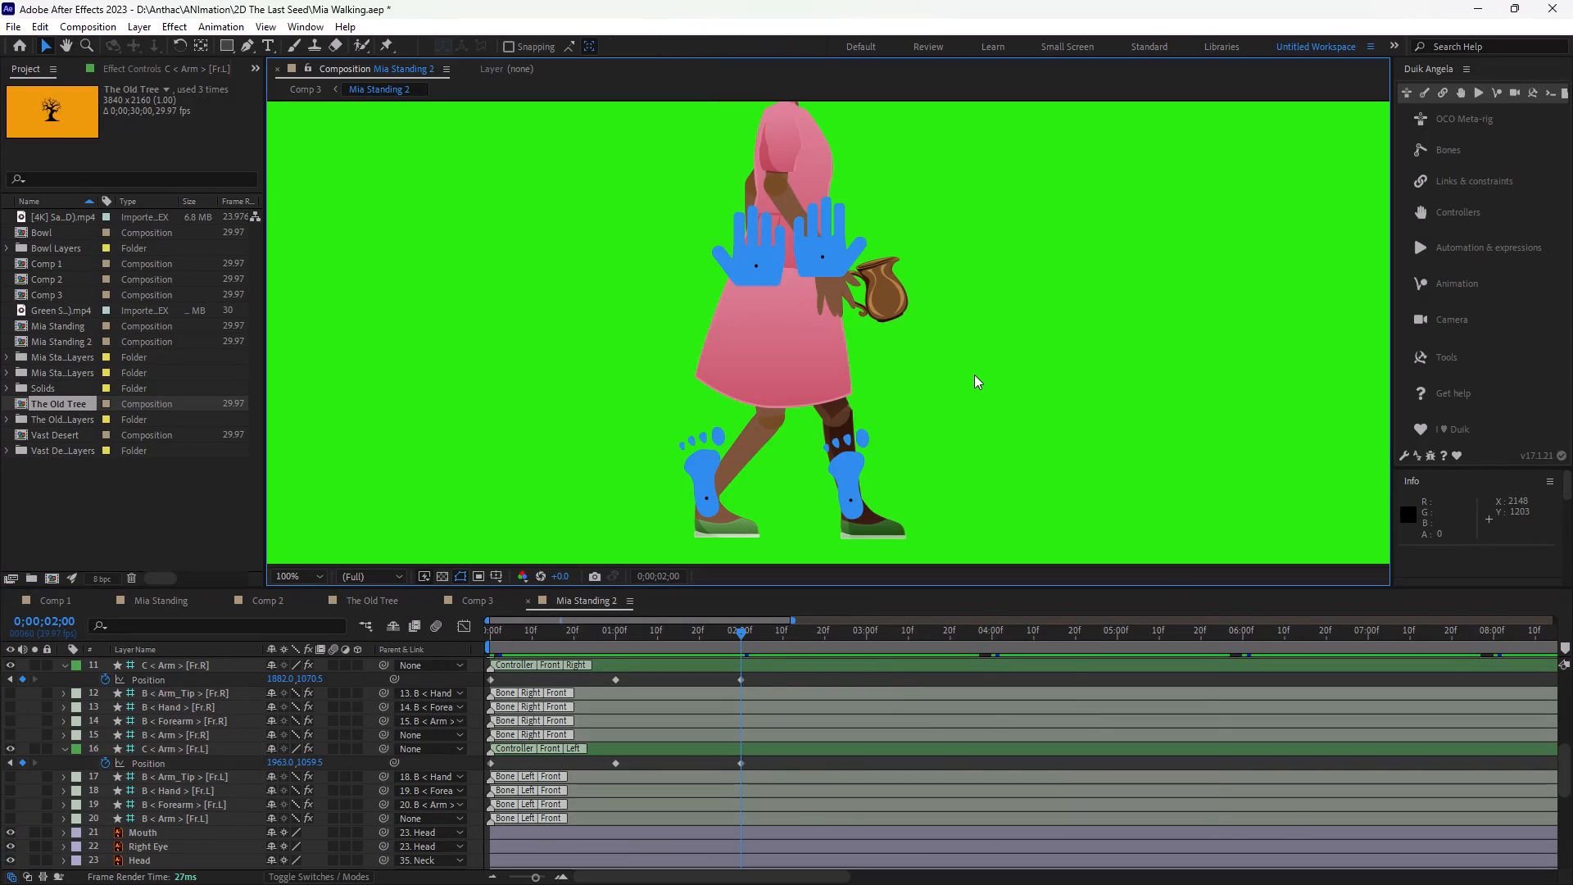
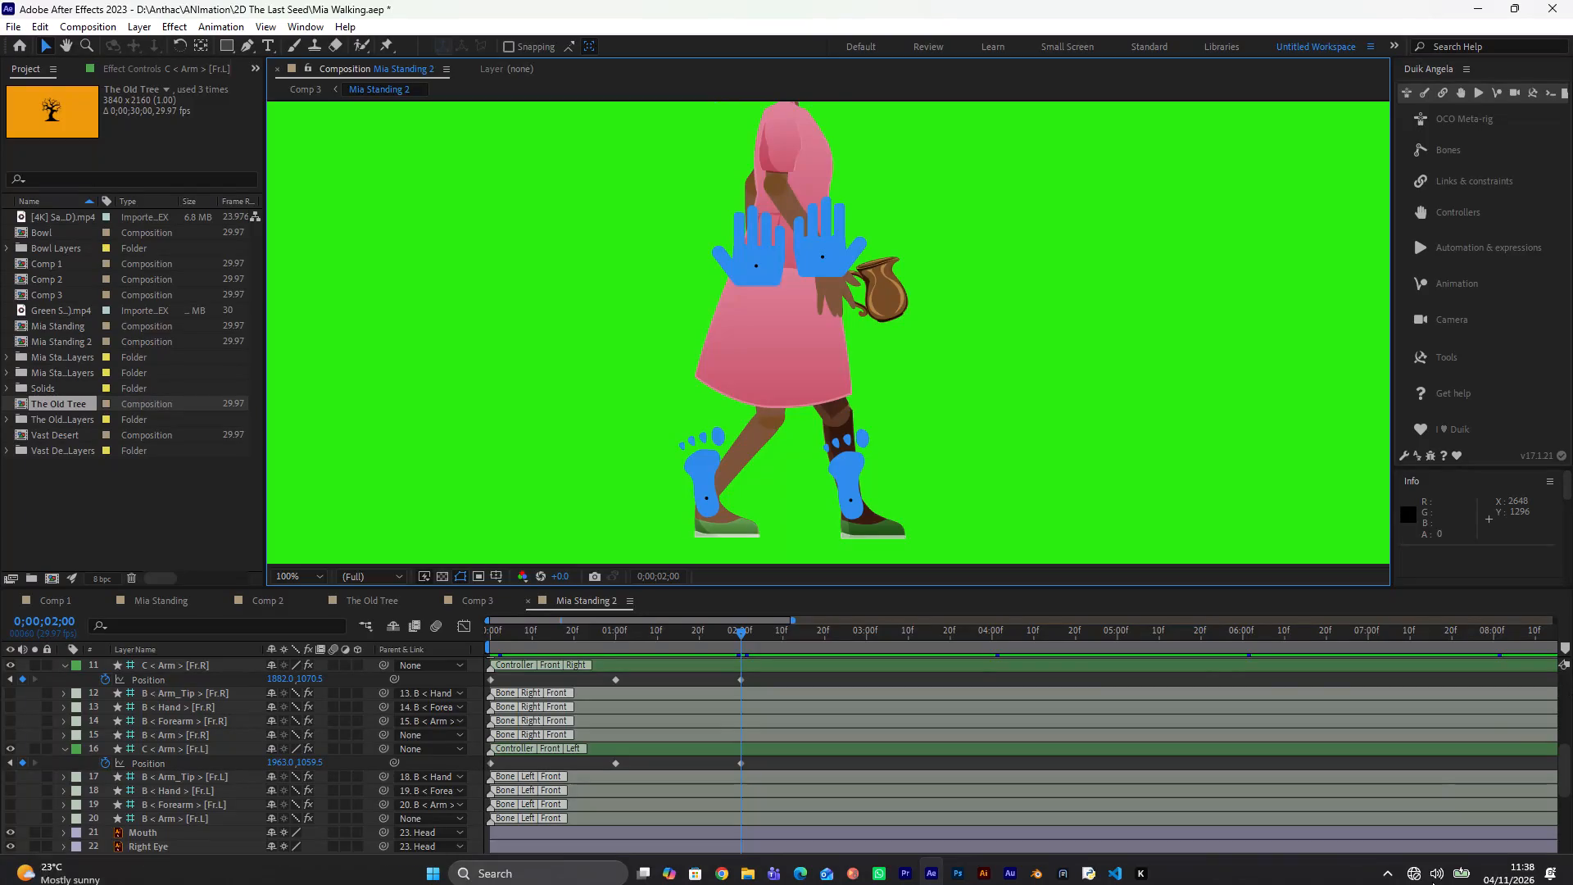
Turn on the computer's WiFi from the Windows quick settings.
left_click(1419, 863)
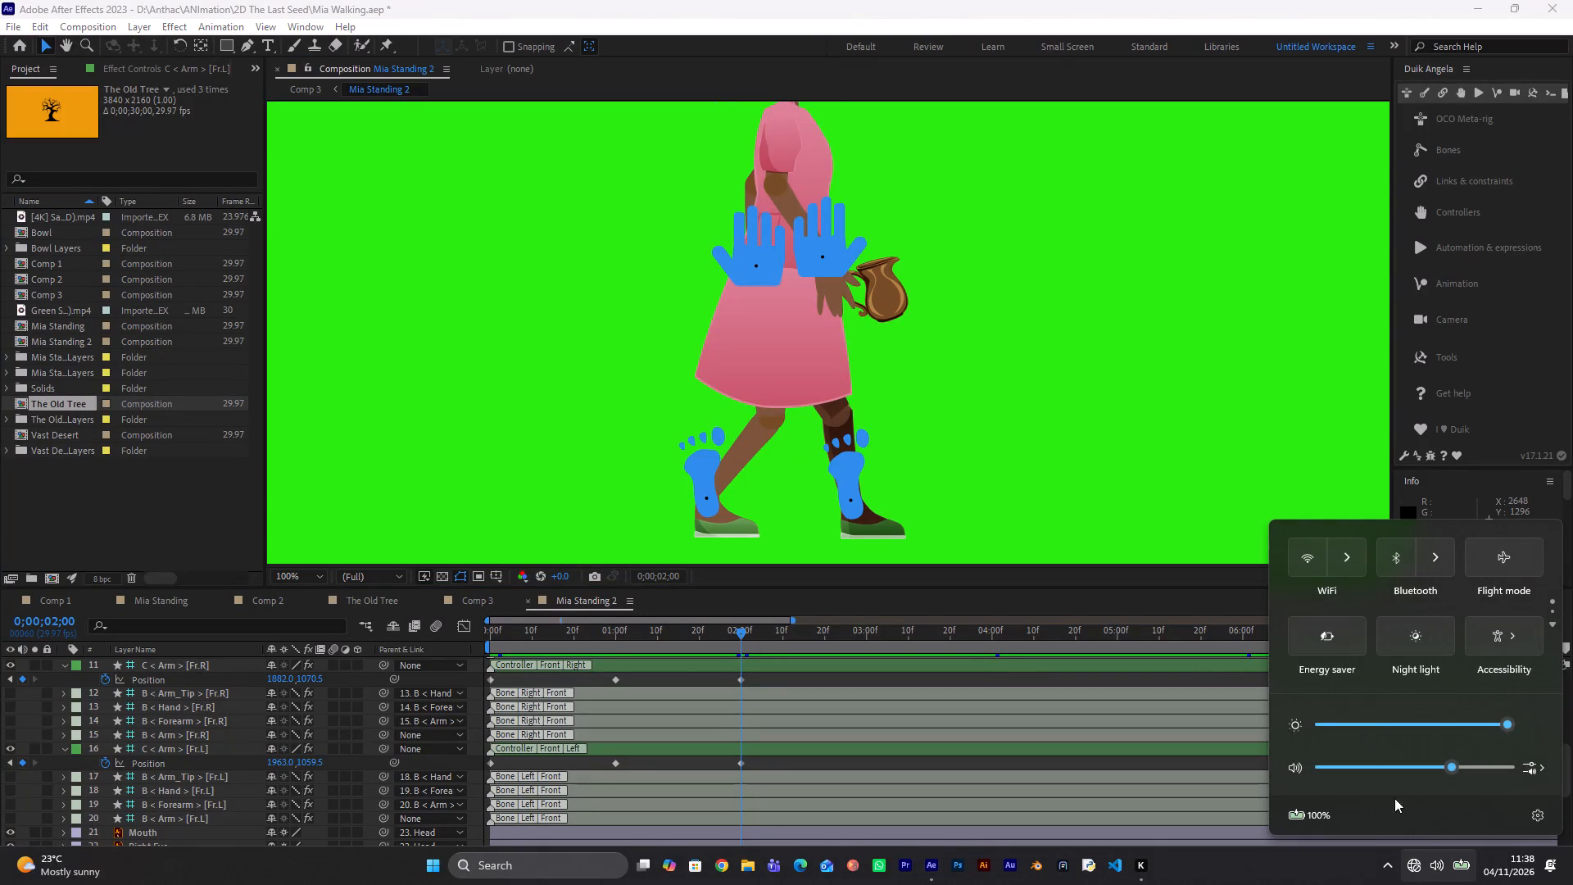
left_click(1302, 562)
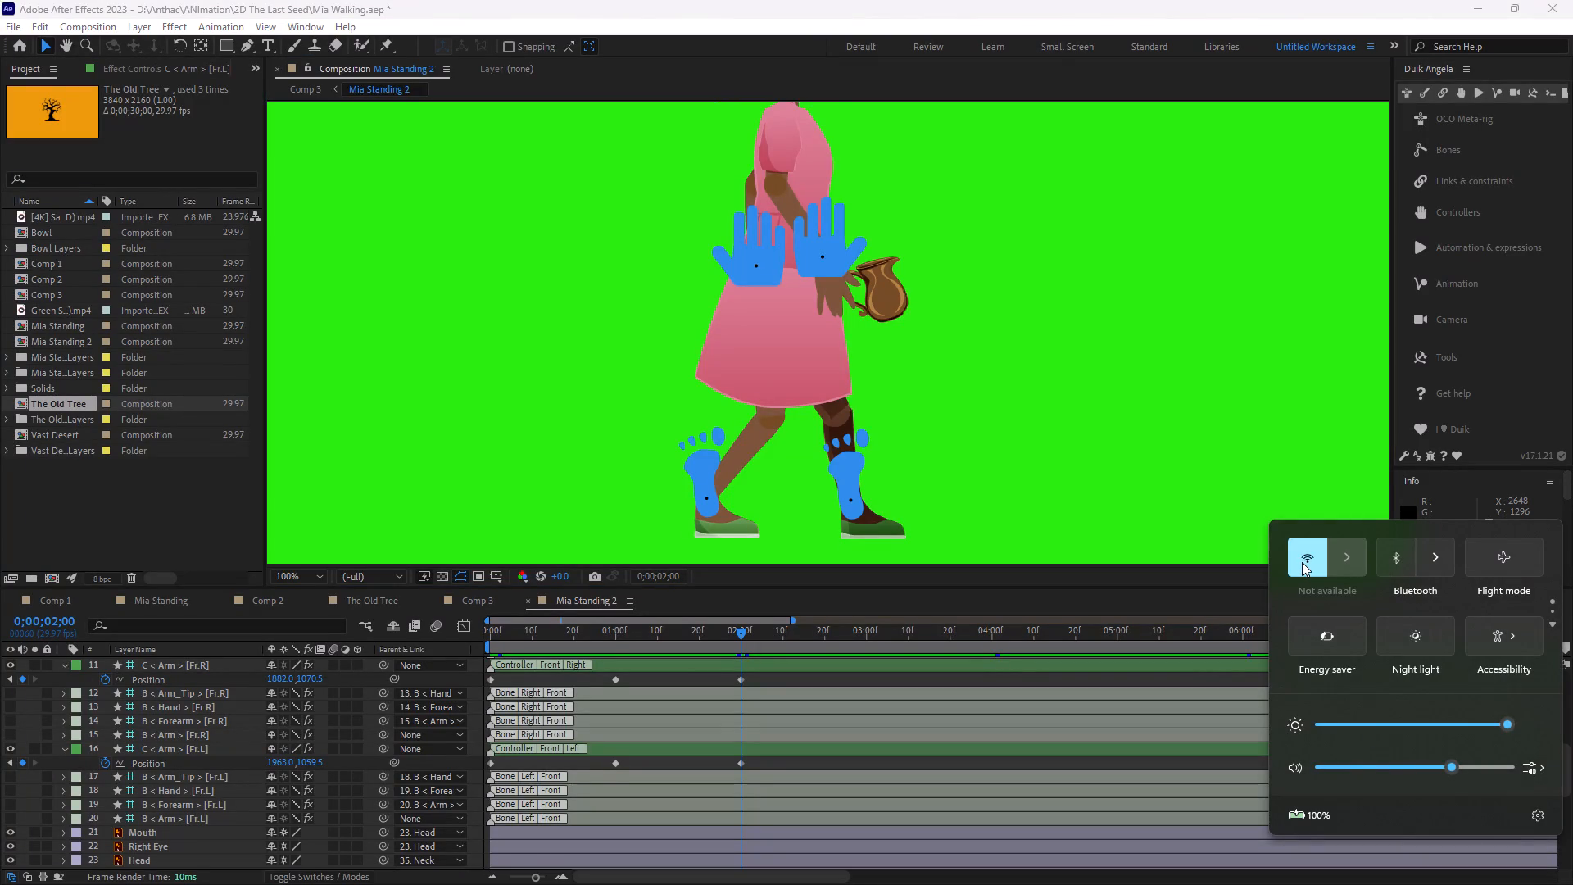